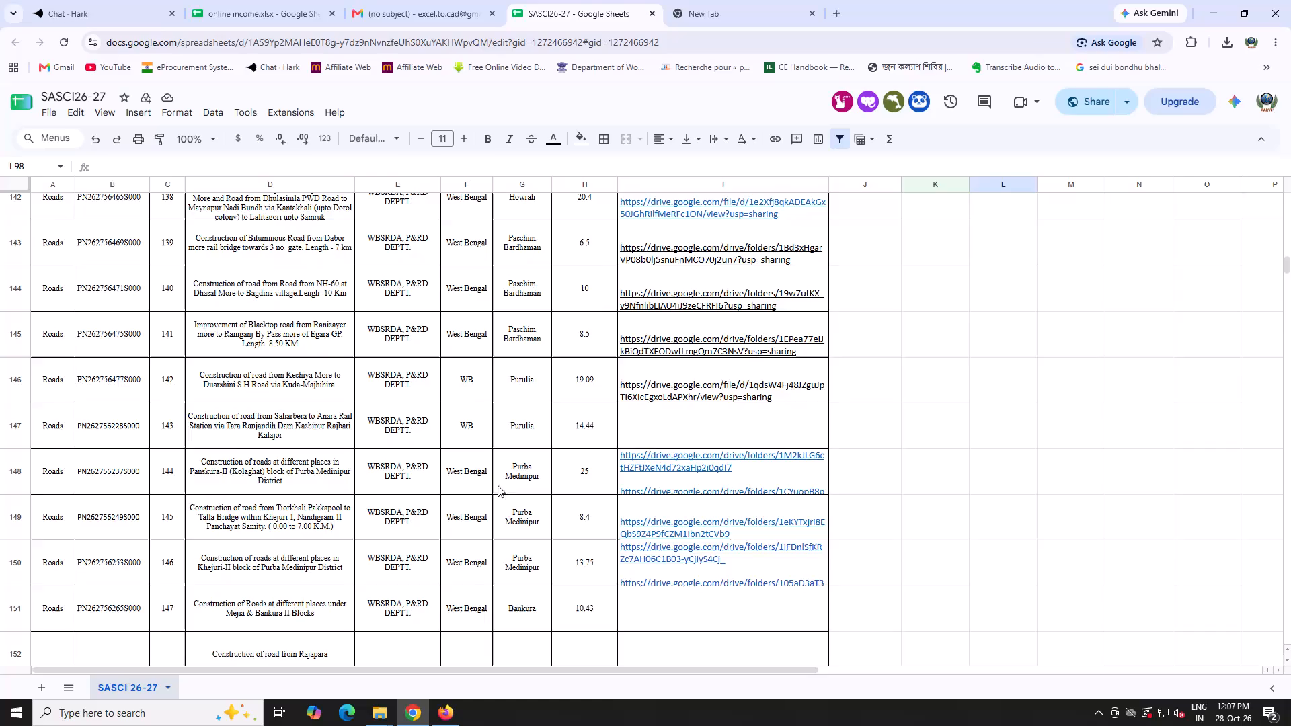
Paste the copied Drive link into the DPR hyperlink cell of the NH60A to Shibrampur via Sunukpahari road in row 5.
{"action": "scroll", "coordinate": [367, 501], "scroll_direction": "up", "scroll_amount": 5}
{"action": "scroll", "coordinate": [375, 450], "scroll_direction": "up", "scroll_amount": 20}
{"action": "scroll", "coordinate": [375, 450], "scroll_direction": "up", "scroll_amount": 4}
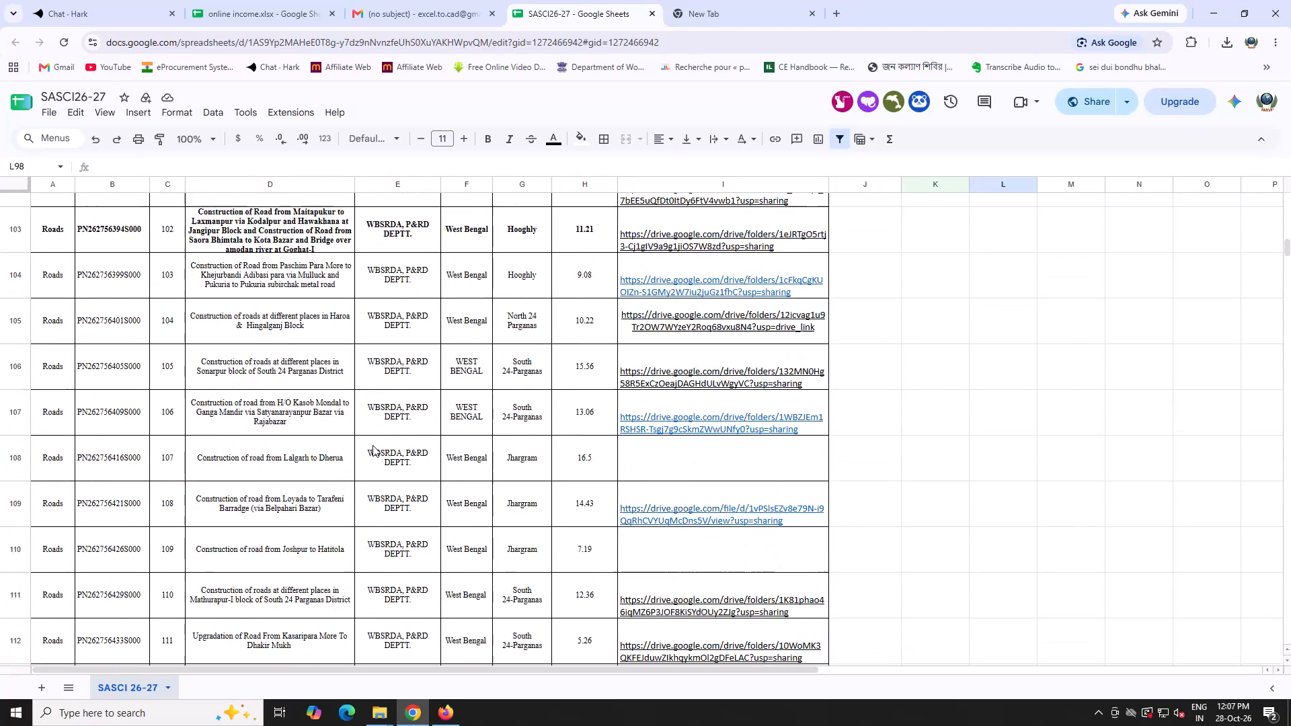
{"action": "scroll", "coordinate": [373, 445], "scroll_direction": "up", "scroll_amount": 7}
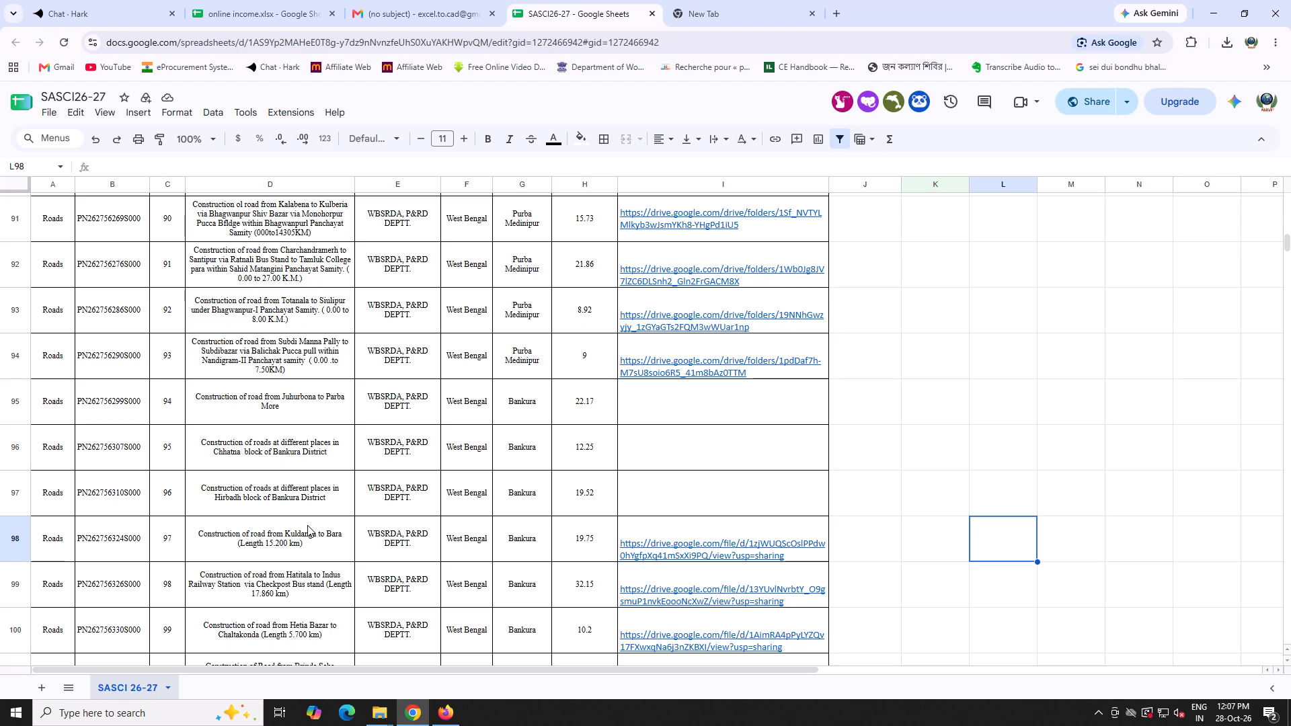
{"action": "scroll", "coordinate": [307, 525], "scroll_direction": "up", "scroll_amount": 16}
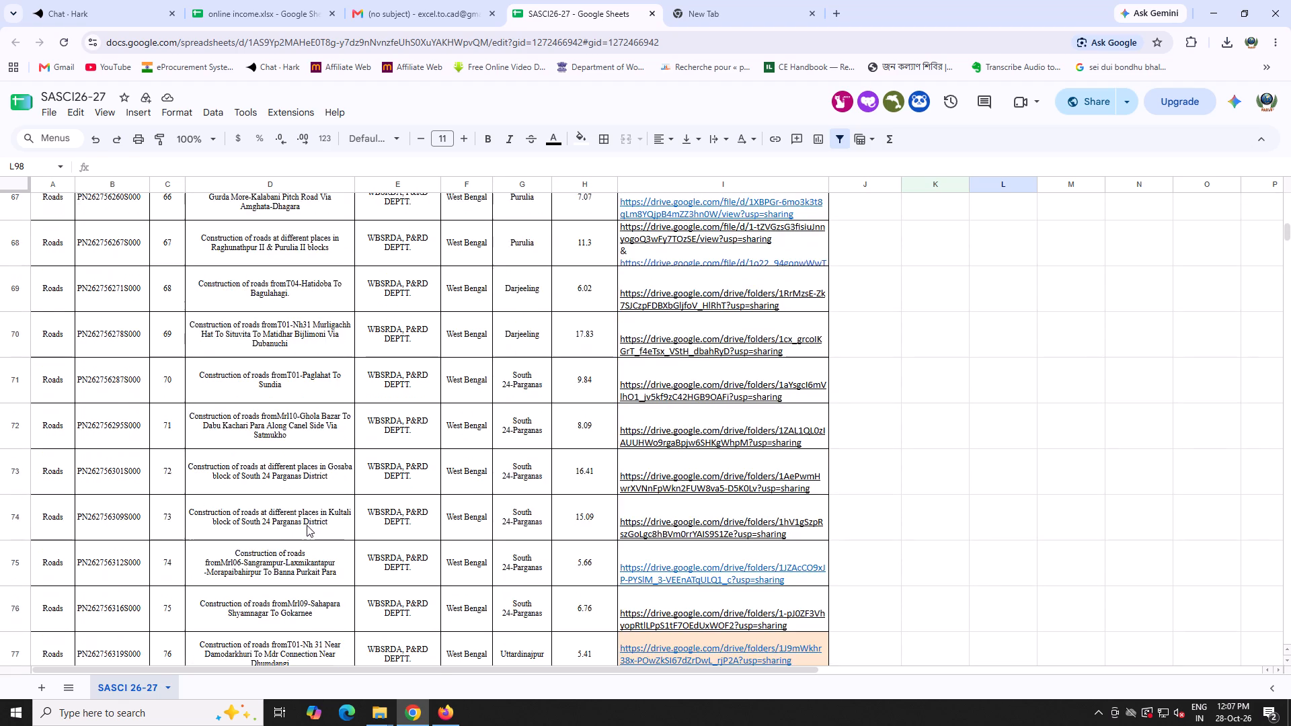
{"action": "scroll", "coordinate": [307, 525], "scroll_direction": "up", "scroll_amount": 15}
{"action": "scroll", "coordinate": [305, 525], "scroll_direction": "up", "scroll_amount": 9}
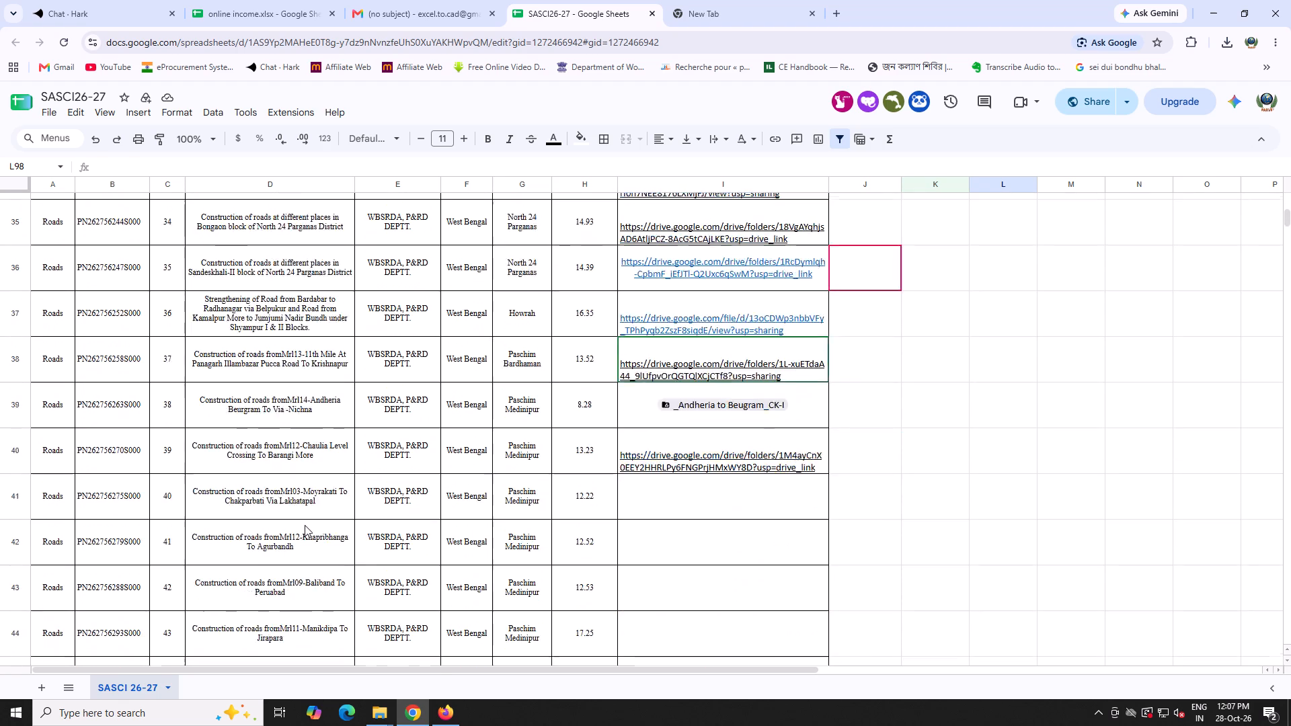
{"action": "scroll", "coordinate": [305, 525], "scroll_direction": "up", "scroll_amount": 16}
{"action": "scroll", "coordinate": [305, 525], "scroll_direction": "up", "scroll_amount": 5}
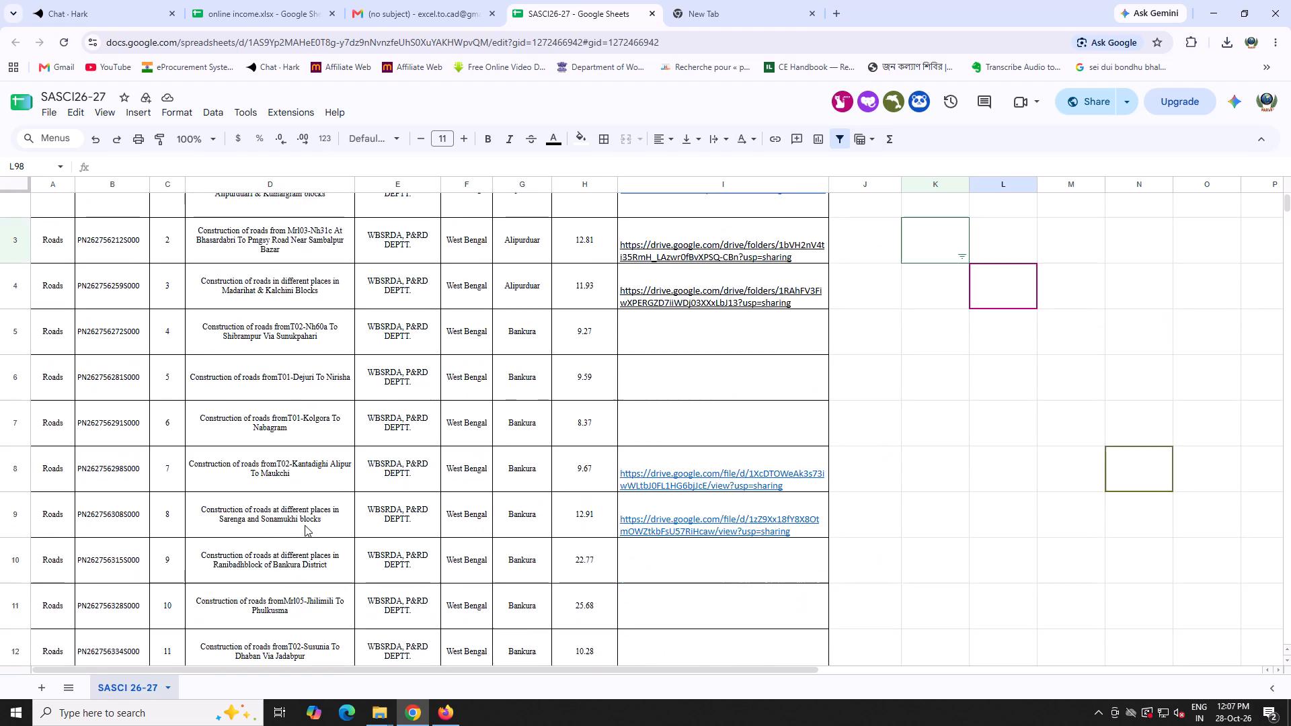
{"action": "scroll", "coordinate": [305, 525], "scroll_direction": "down", "scroll_amount": 4}
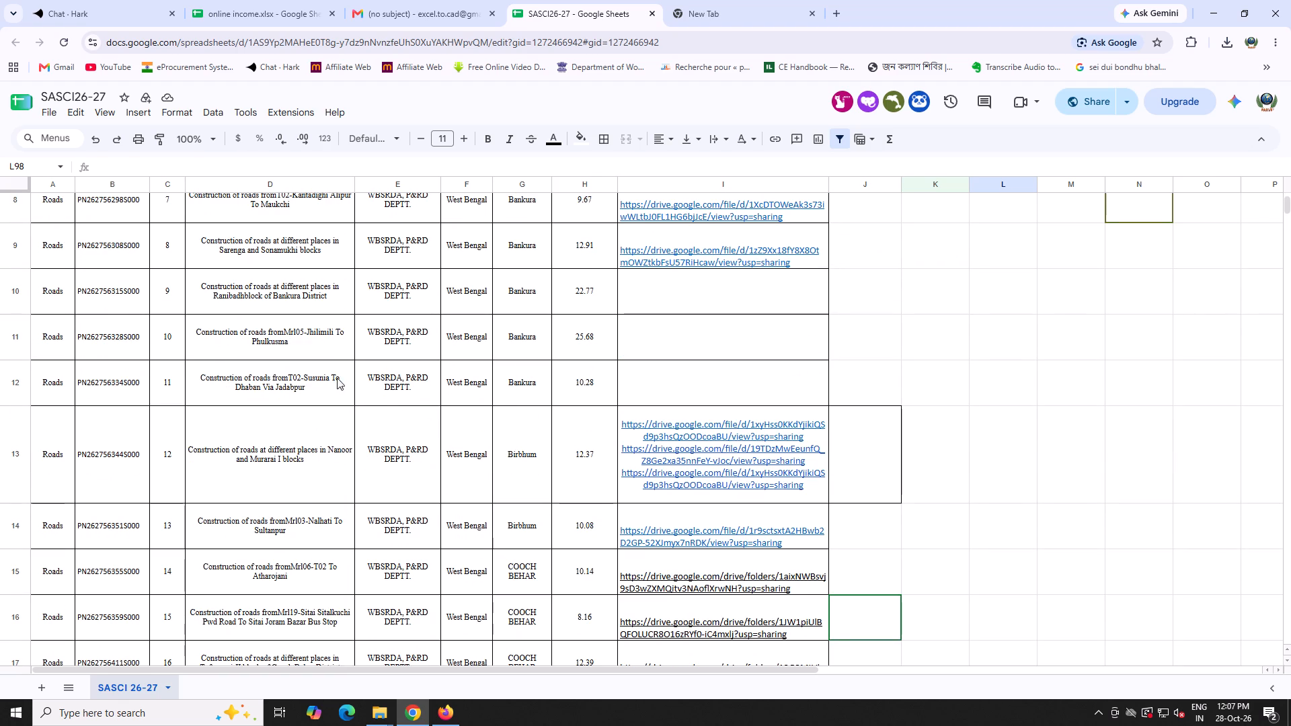
{"action": "scroll", "coordinate": [613, 336], "scroll_direction": "up", "scroll_amount": 1}
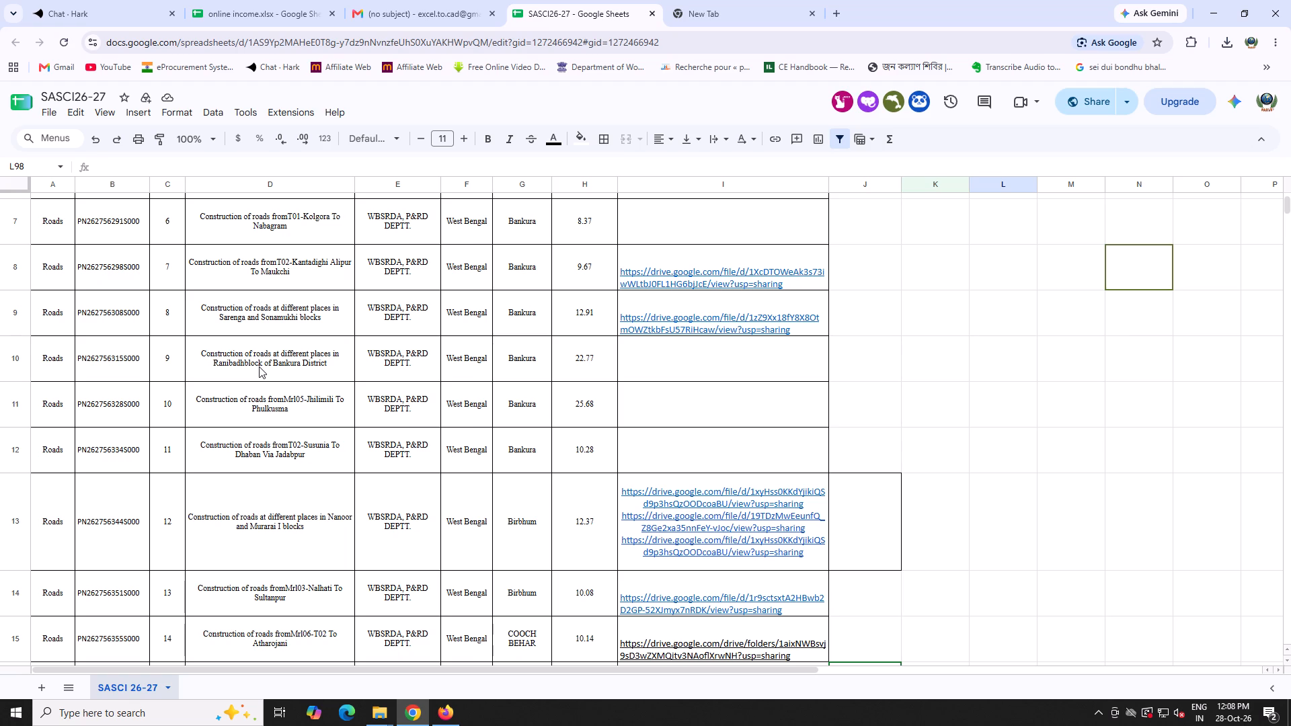
{"action": "scroll", "coordinate": [267, 366], "scroll_direction": "up", "scroll_amount": 3}
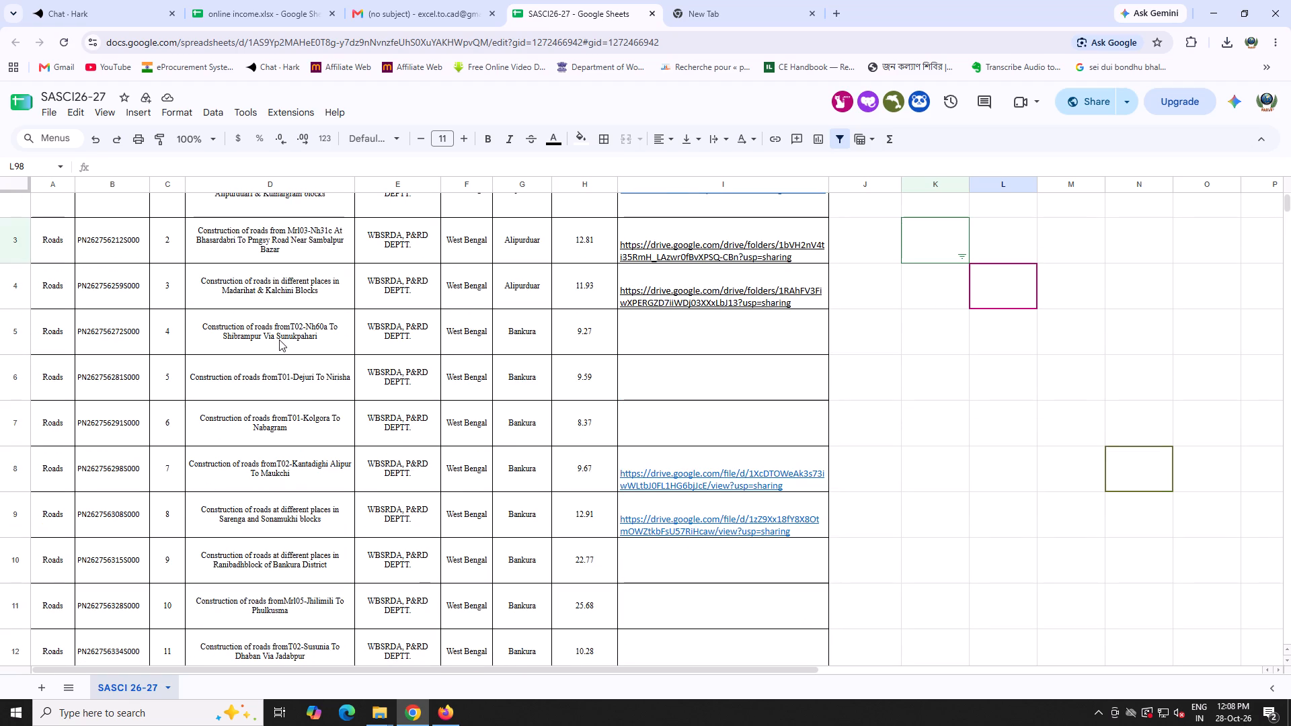
{"action": "scroll", "coordinate": [279, 339], "scroll_direction": "up", "scroll_amount": 1}
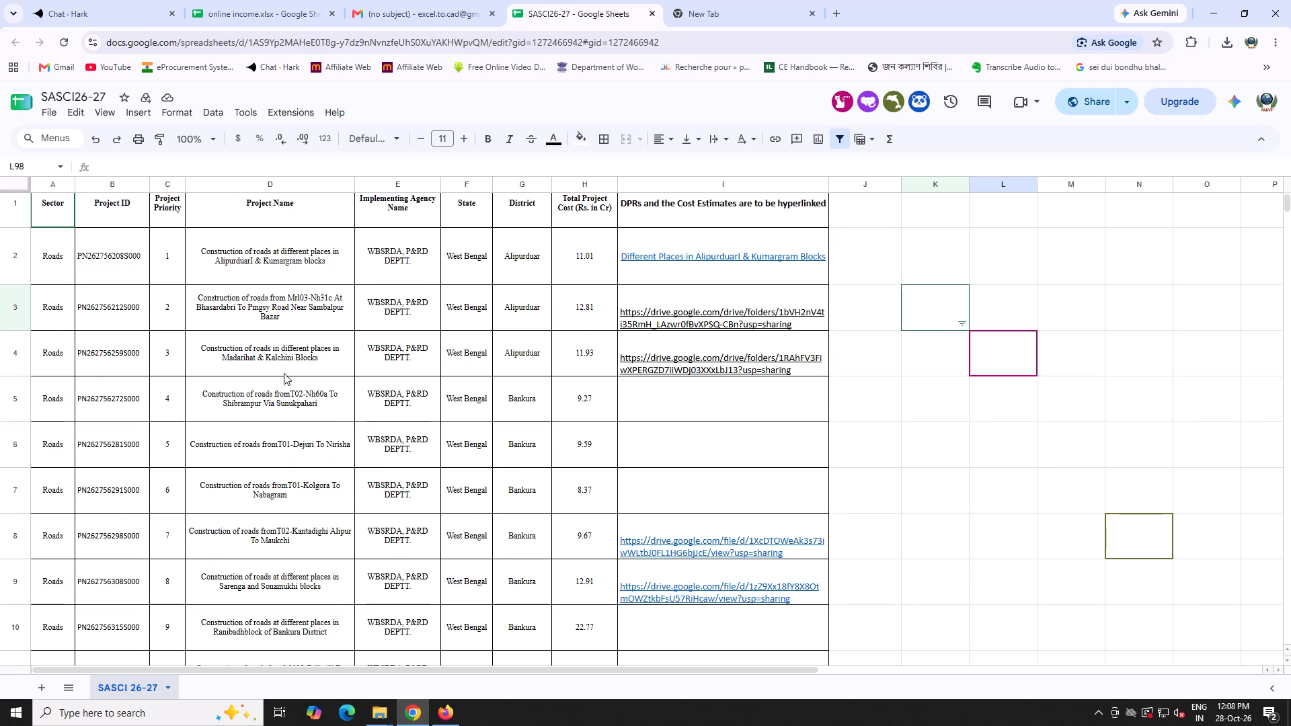
{"action": "left_click", "coordinate": [691, 400]}
{"action": "right_click", "coordinate": [691, 400]}
{"action": "left_click", "coordinate": [734, 210]}
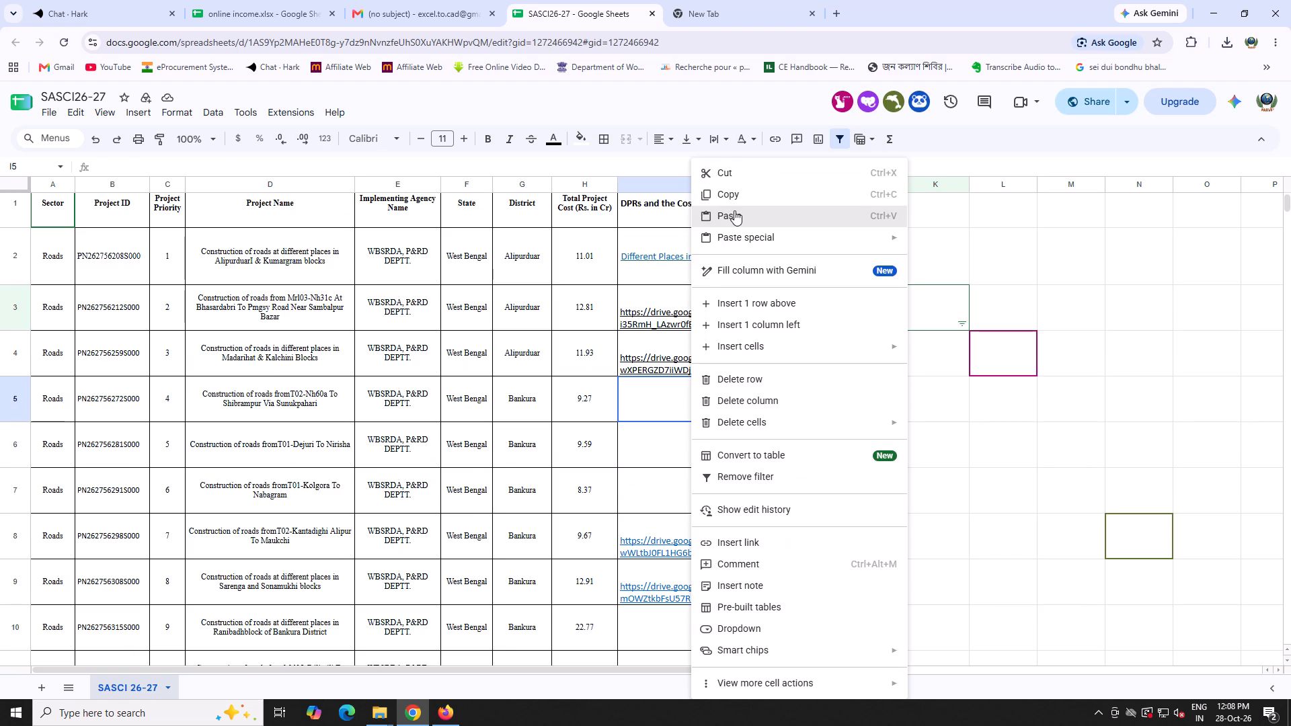
{"action": "left_click", "coordinate": [936, 470]}
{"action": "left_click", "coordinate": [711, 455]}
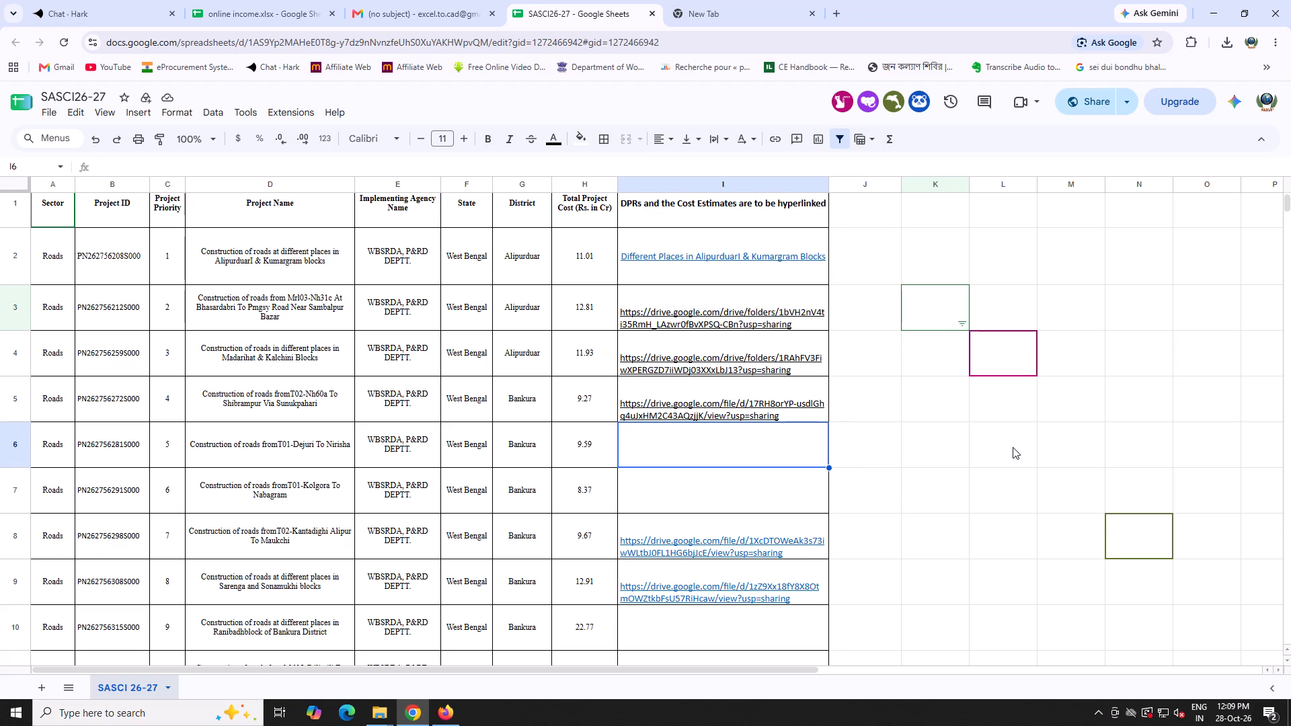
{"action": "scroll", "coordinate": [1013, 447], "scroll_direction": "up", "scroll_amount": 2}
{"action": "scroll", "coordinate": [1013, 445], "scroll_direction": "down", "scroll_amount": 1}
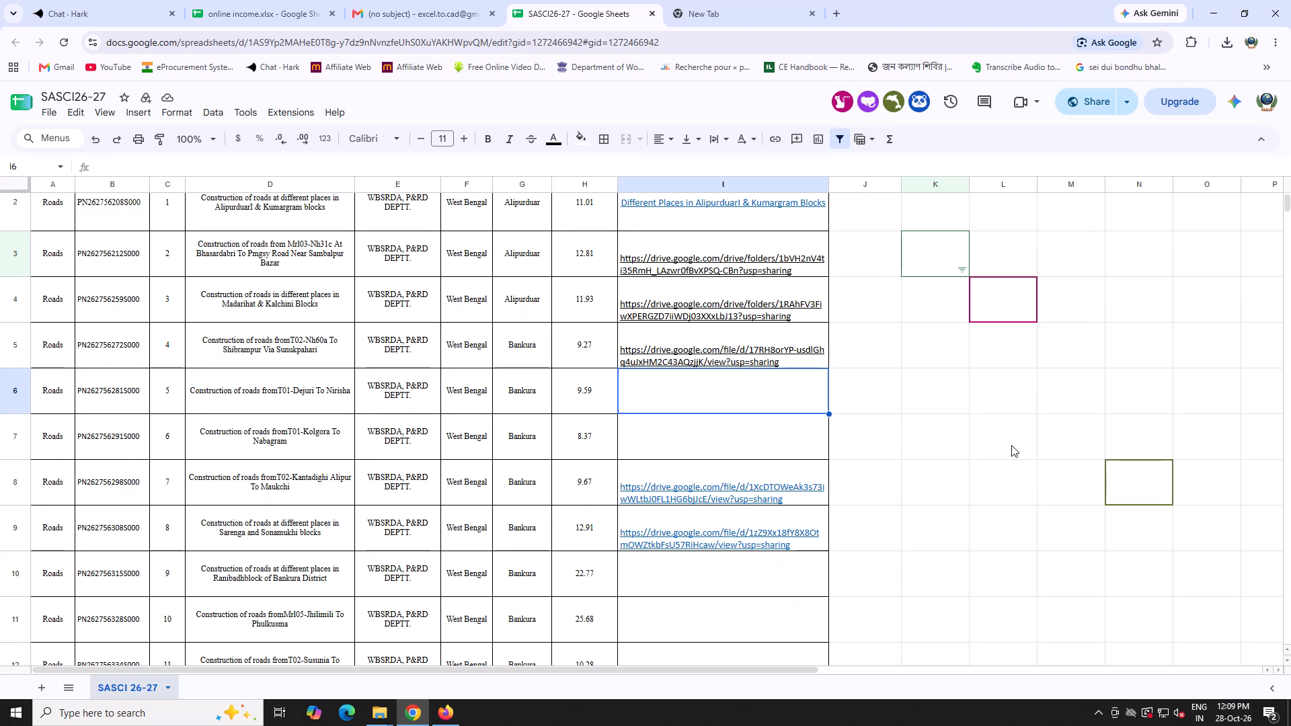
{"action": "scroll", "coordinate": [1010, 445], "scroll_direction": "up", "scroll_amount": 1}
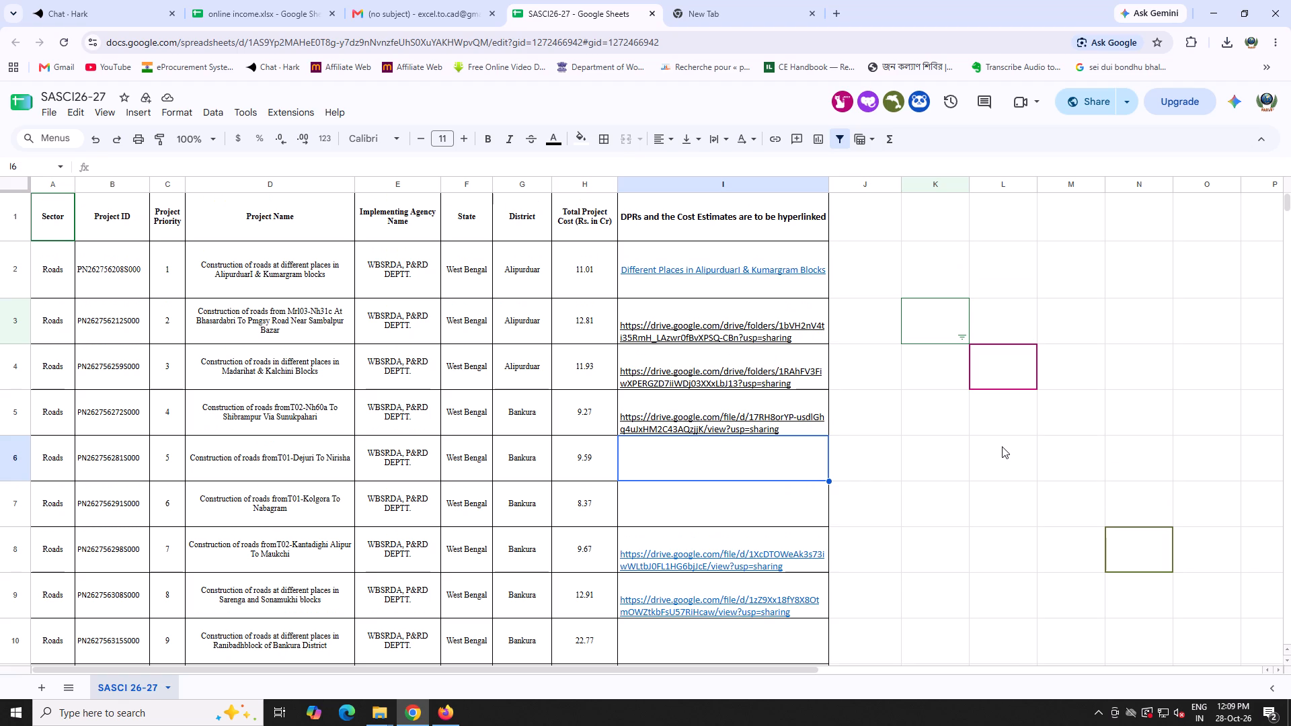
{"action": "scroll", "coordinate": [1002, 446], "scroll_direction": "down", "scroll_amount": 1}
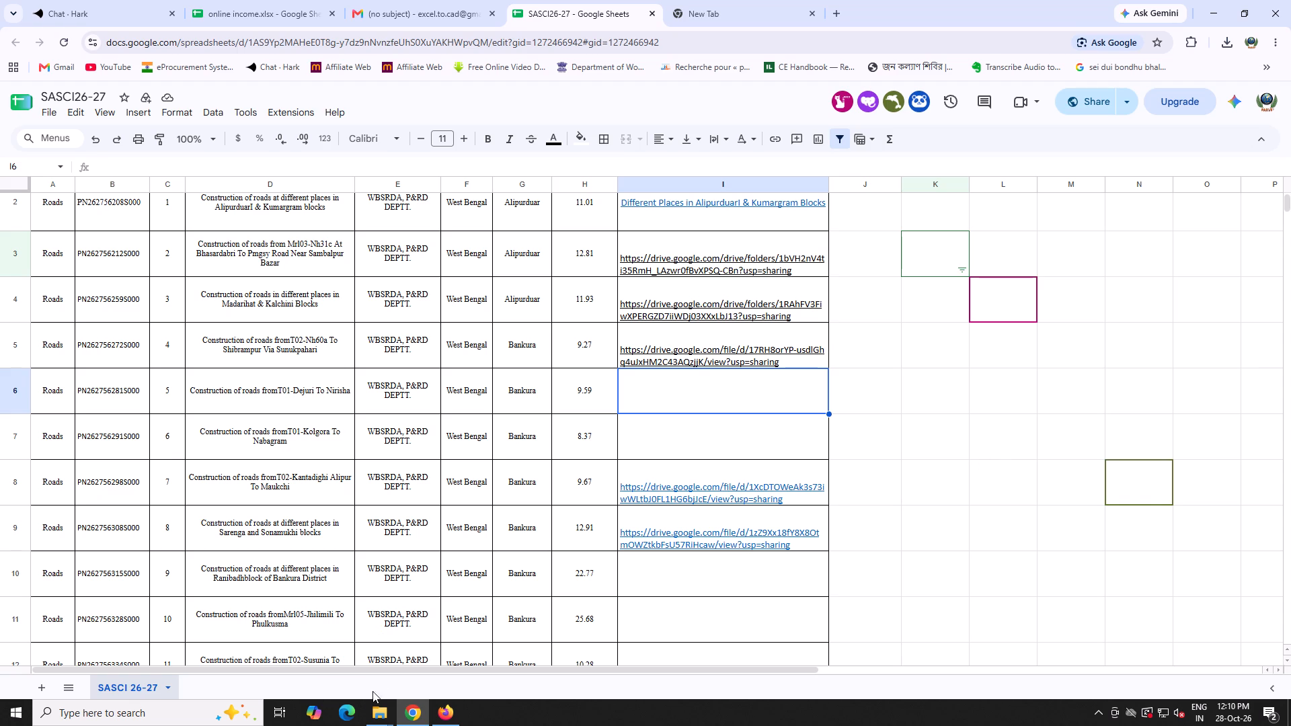
Switch to File Explorer and open the DWG PDF folder inside 13.Dejuri to Nirisha (Barjora) under CAPEX BANKURA 2026.
{"action": "left_click", "coordinate": [373, 720]}
{"action": "left_click", "coordinate": [334, 669]}
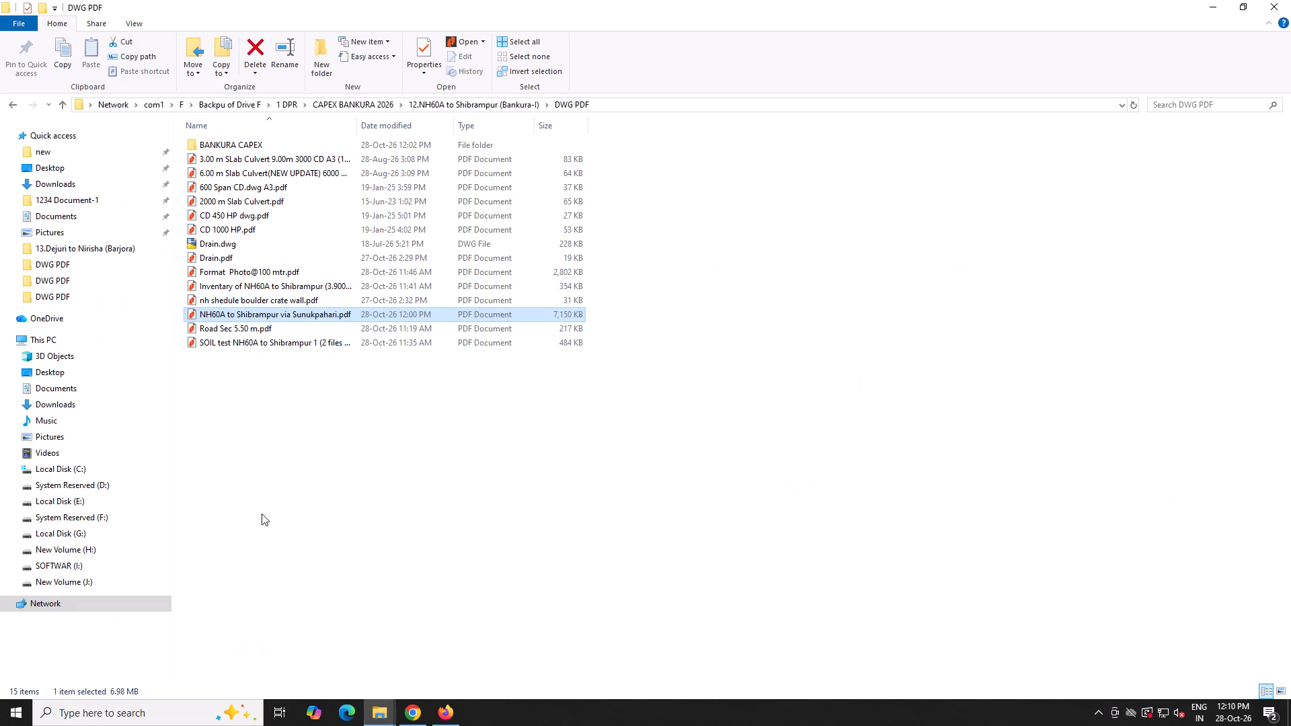
{"action": "left_click", "coordinate": [426, 104]}
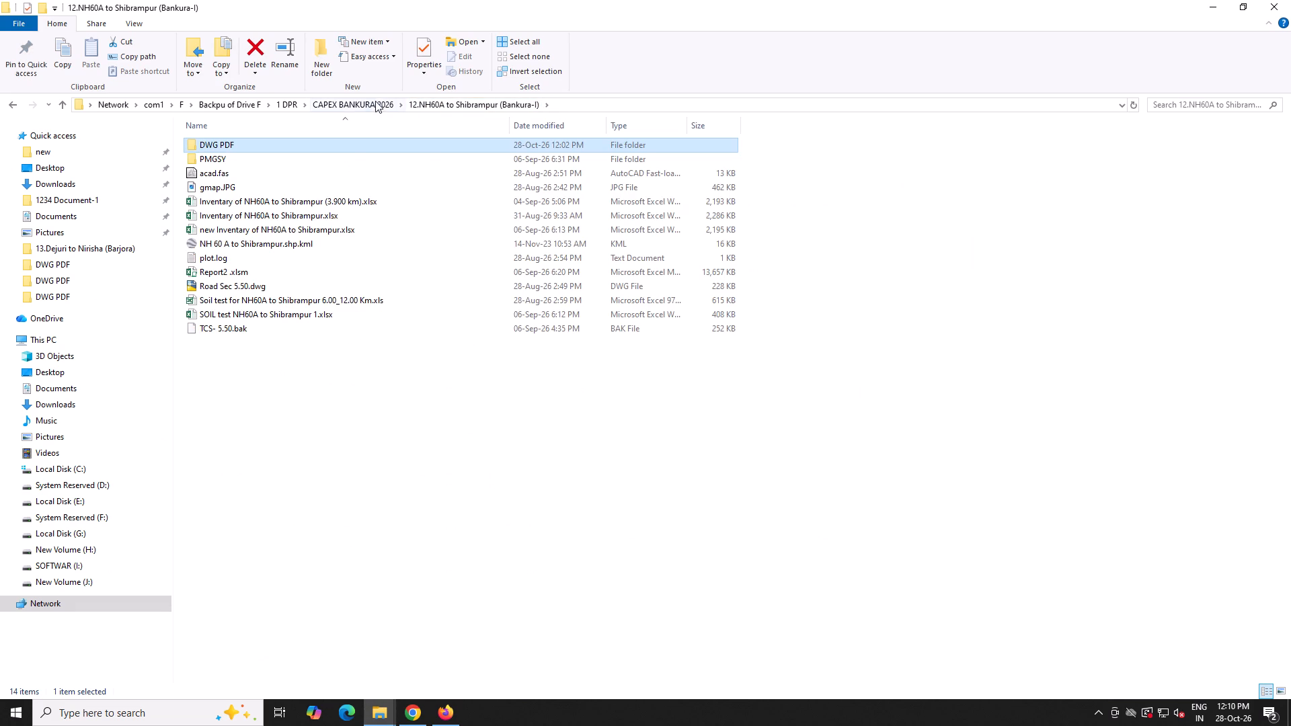
{"action": "left_click", "coordinate": [377, 100]}
{"action": "double_click", "coordinate": [836, 169]}
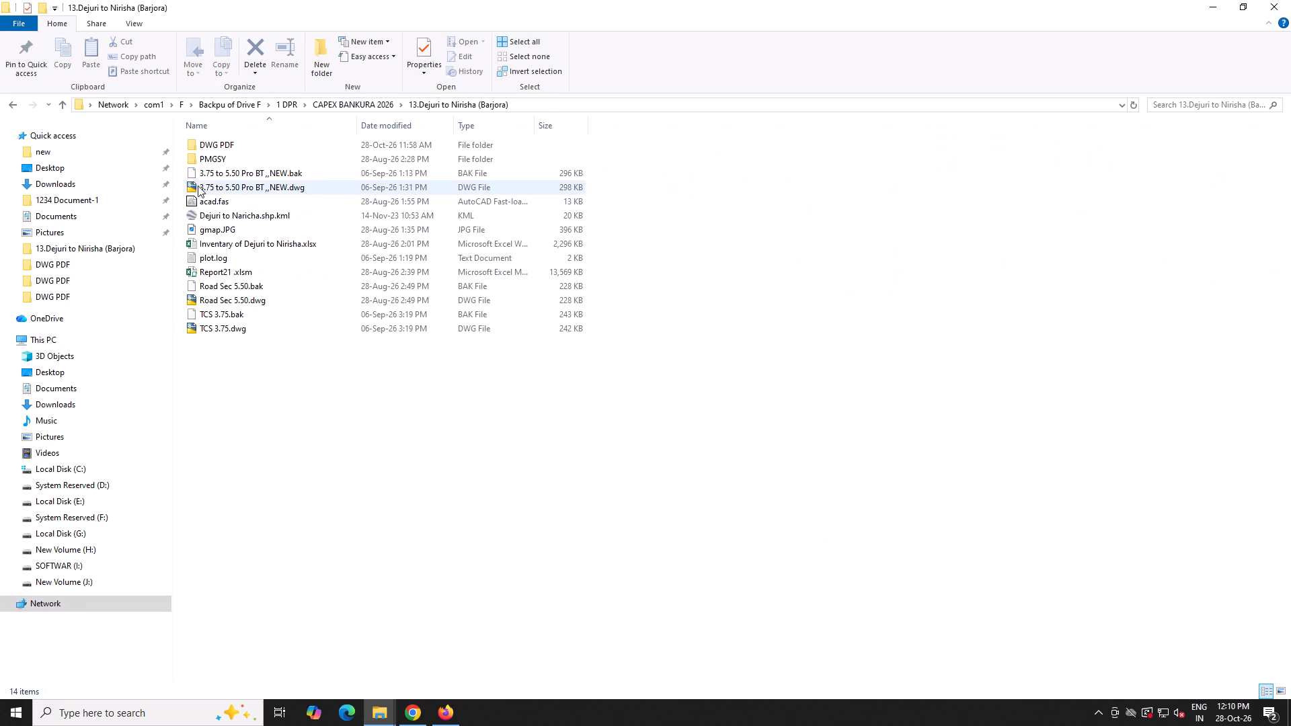
{"action": "double_click", "coordinate": [230, 140]}
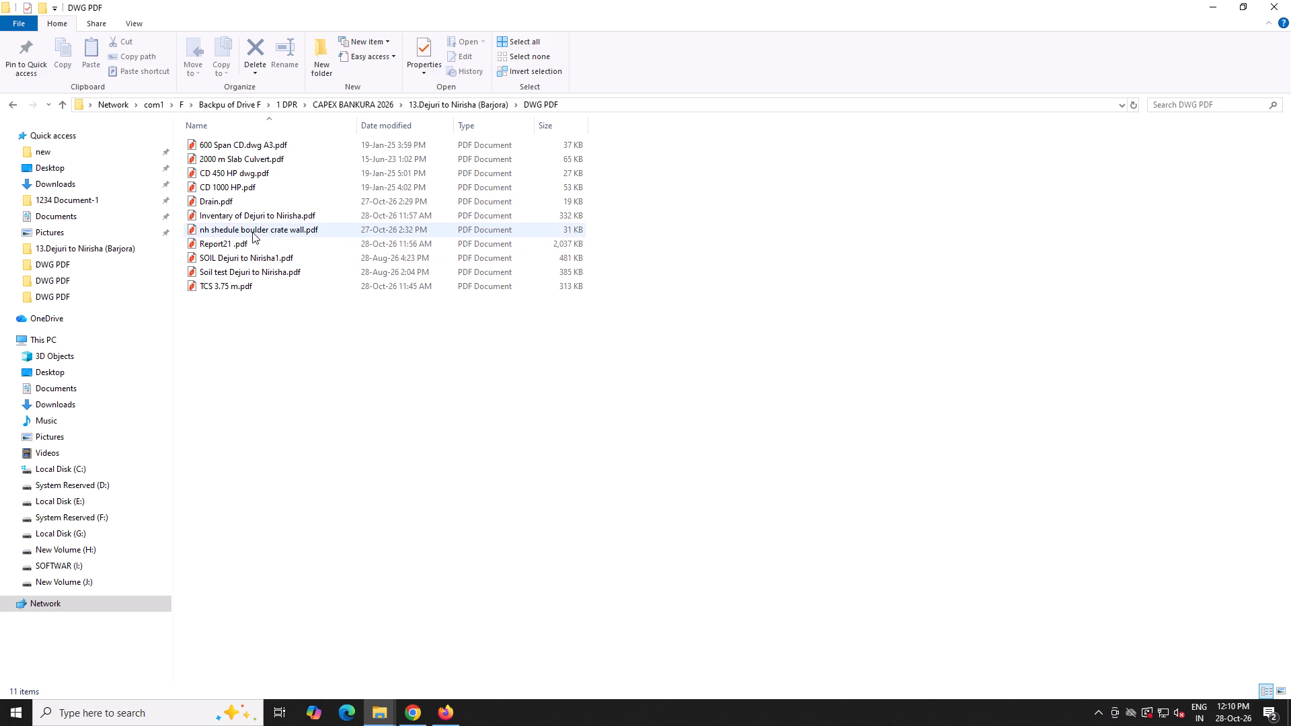
Rename Report21 .pdf as Dejuri to Nirisha, copying the road name from the inventory PDF's file name.
{"action": "left_click", "coordinate": [251, 216]}
{"action": "left_click", "coordinate": [236, 221]}
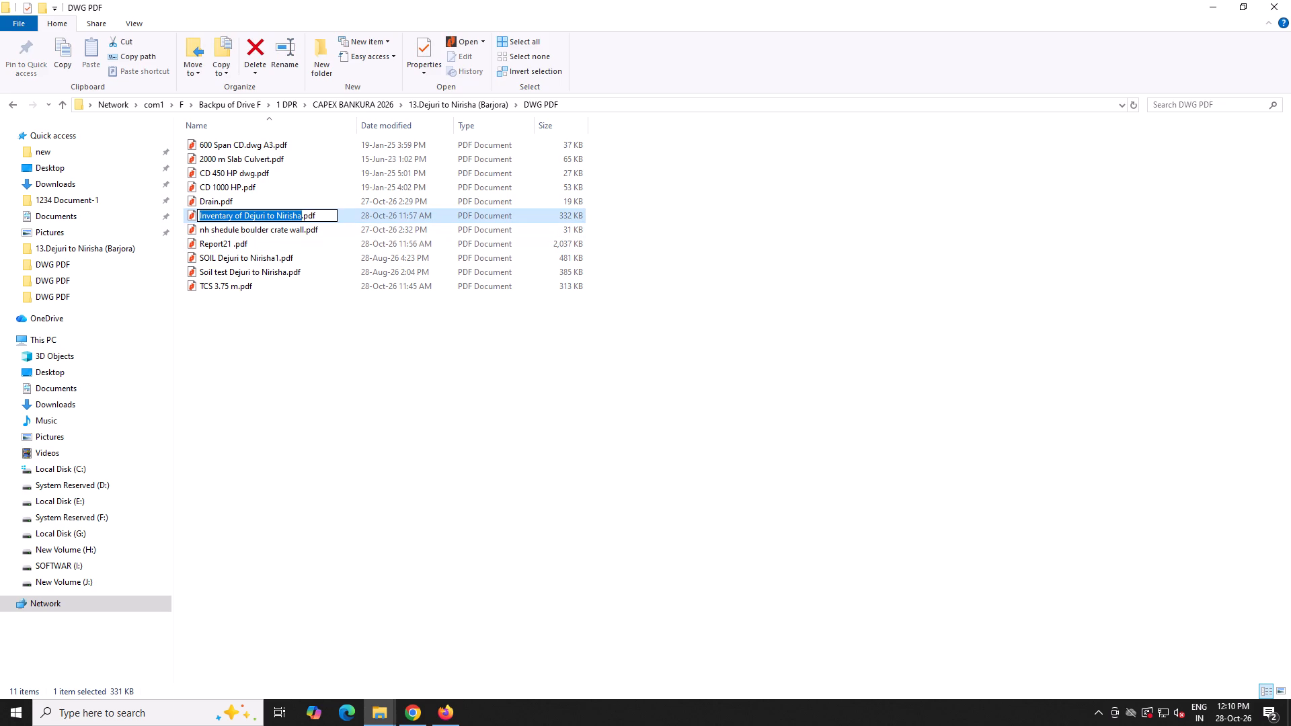
{"action": "left_click_drag", "start_coordinate": [301, 215], "coordinate": [245, 213]}
{"action": "key", "text": "ctrl+c"}
{"action": "left_click", "coordinate": [229, 237]}
{"action": "left_click", "coordinate": [217, 247]}
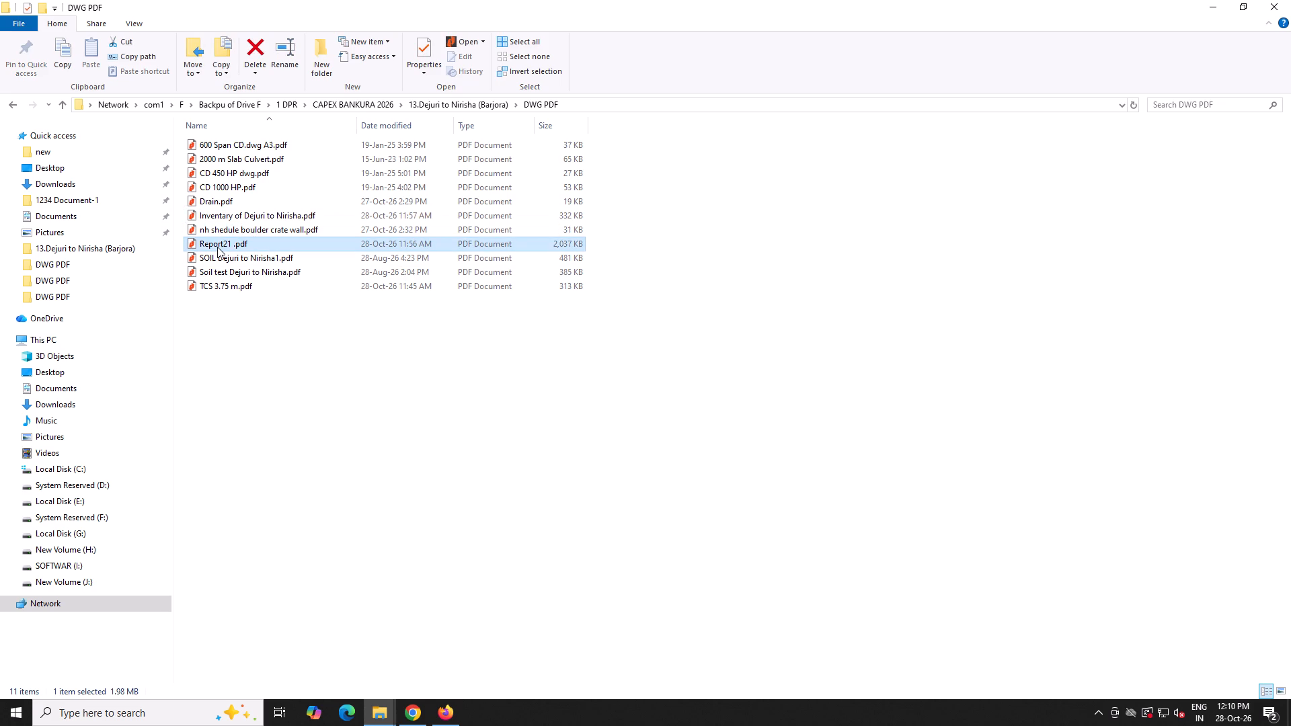
{"action": "key", "text": "ctrl+v"}
{"action": "left_click", "coordinate": [275, 321]}
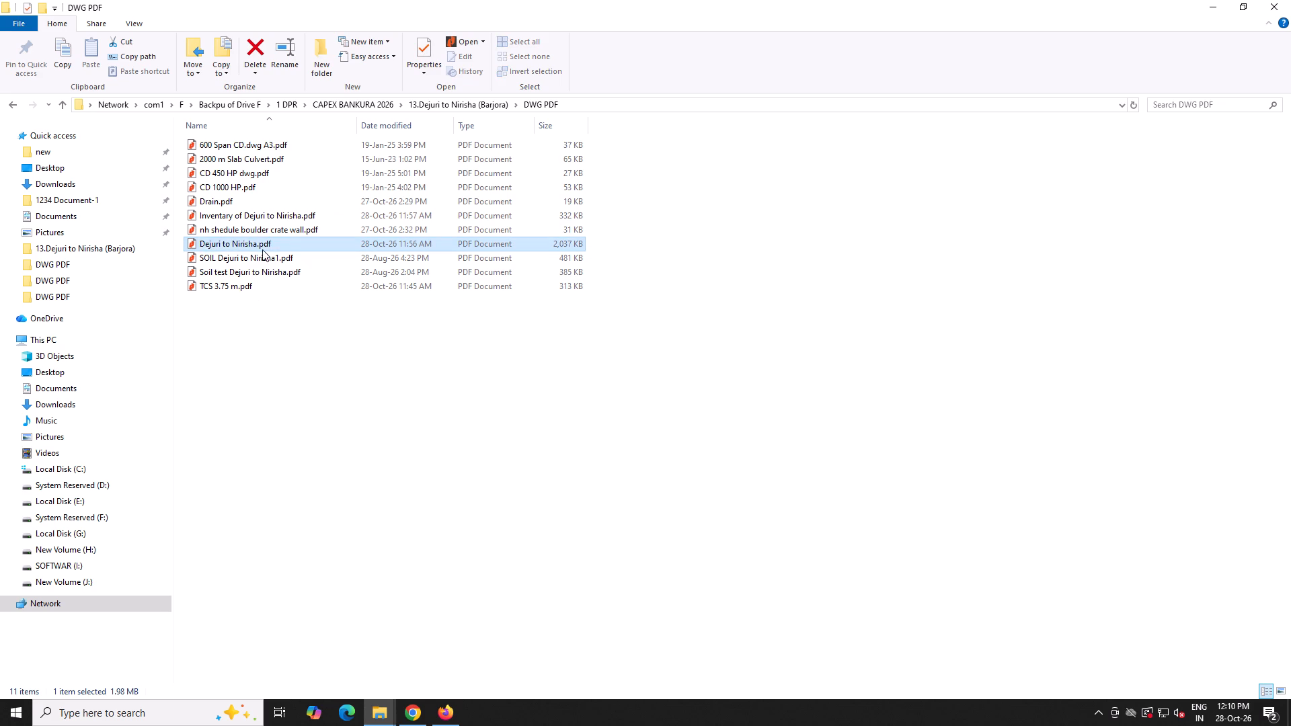
Open Dejuri to Nirisha.pdf in Nitro Pro and bring up the project details on its cover page.
{"action": "left_click", "coordinate": [240, 202]}
{"action": "left_click", "coordinate": [240, 202]}
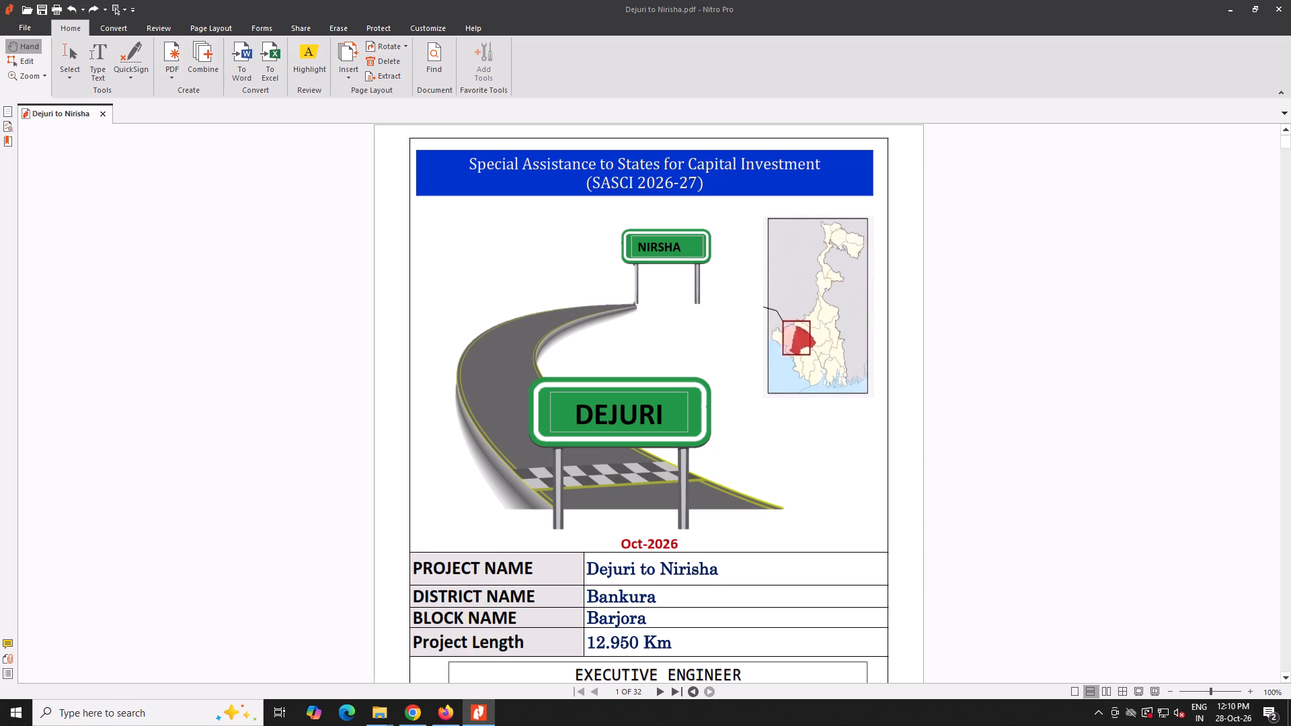
{"action": "scroll", "coordinate": [742, 275], "scroll_direction": "down", "scroll_amount": 5}
{"action": "scroll", "coordinate": [725, 454], "scroll_direction": "down", "scroll_amount": 6}
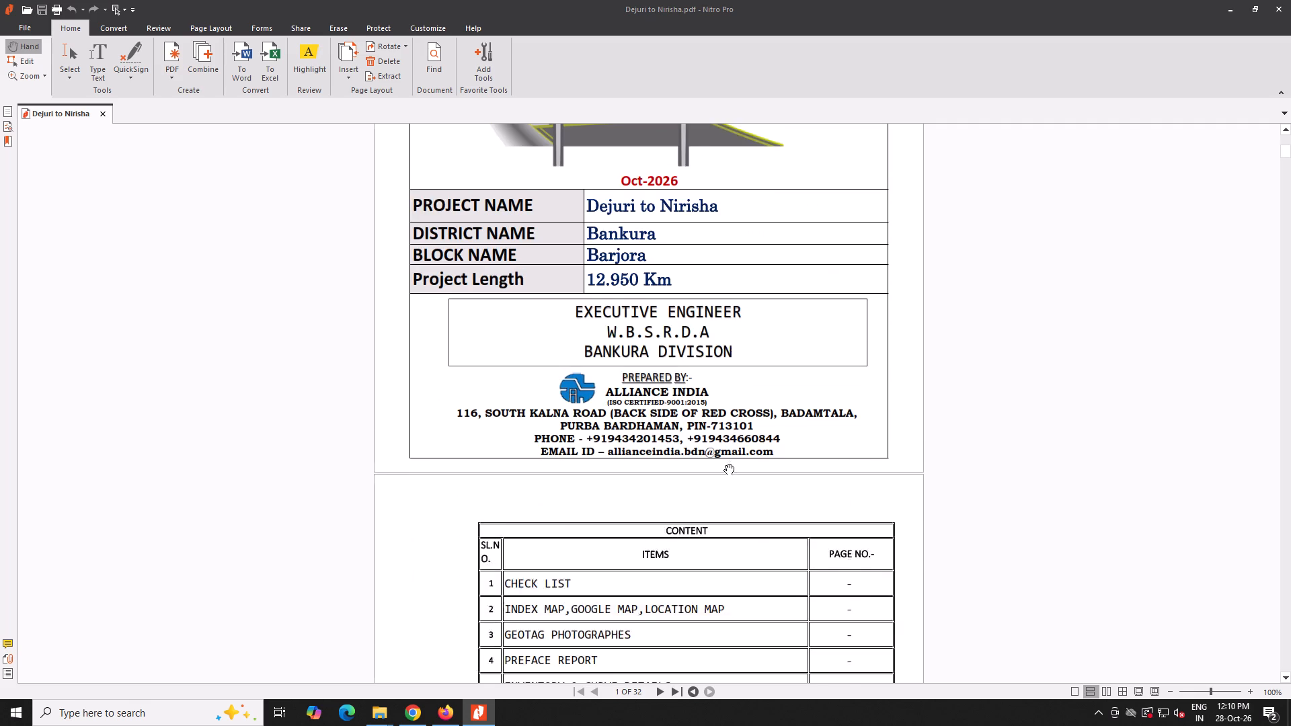
{"action": "scroll", "coordinate": [724, 464], "scroll_direction": "down", "scroll_amount": 3}
{"action": "scroll", "coordinate": [724, 464], "scroll_direction": "up", "scroll_amount": 5}
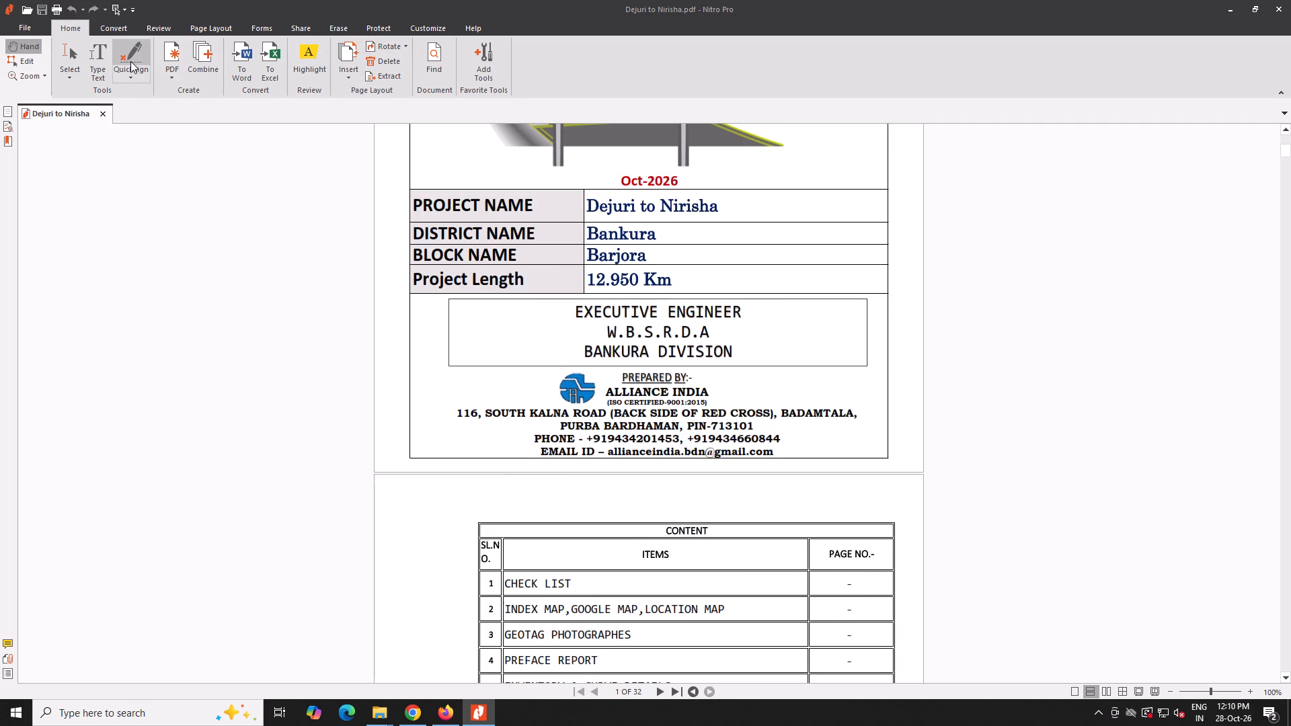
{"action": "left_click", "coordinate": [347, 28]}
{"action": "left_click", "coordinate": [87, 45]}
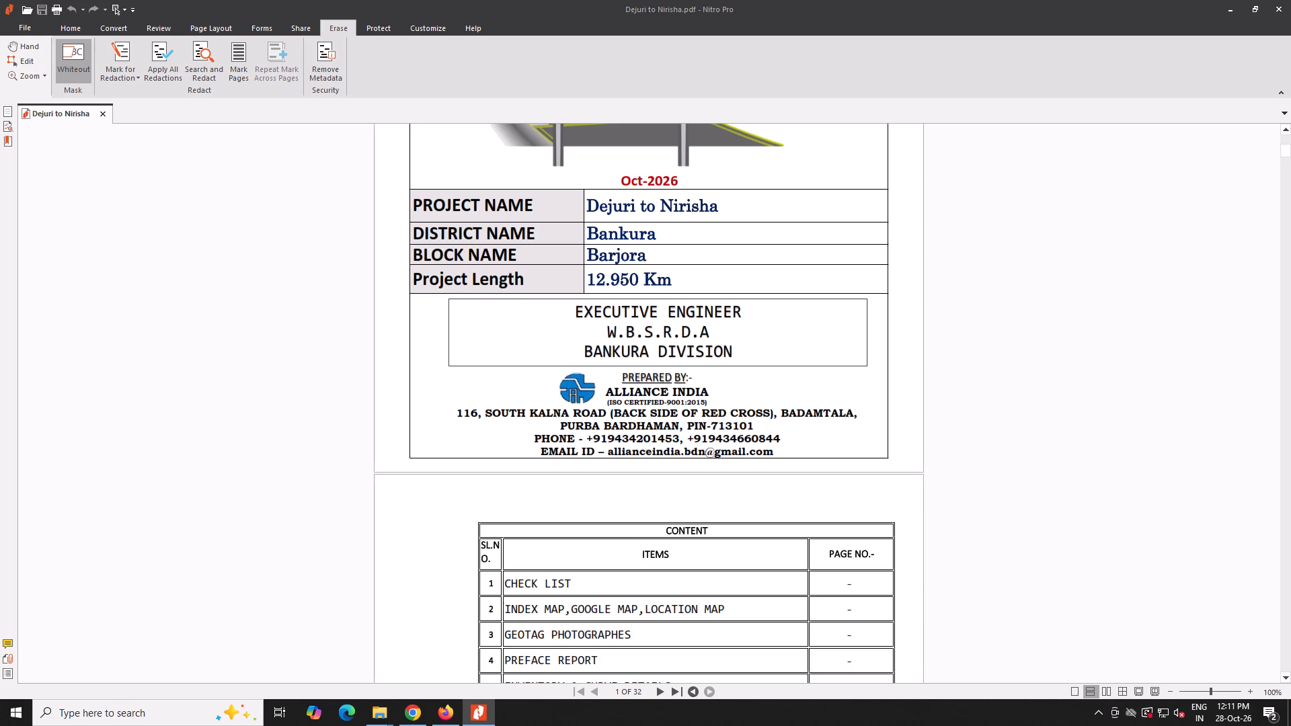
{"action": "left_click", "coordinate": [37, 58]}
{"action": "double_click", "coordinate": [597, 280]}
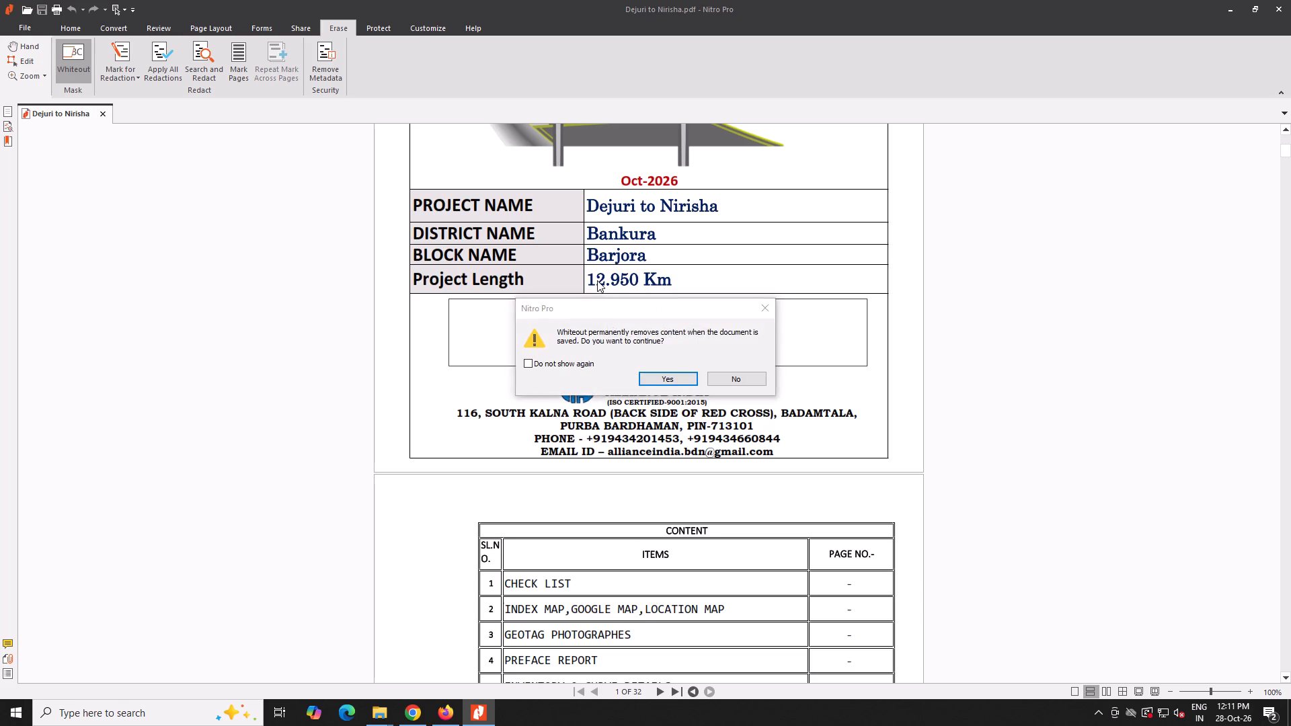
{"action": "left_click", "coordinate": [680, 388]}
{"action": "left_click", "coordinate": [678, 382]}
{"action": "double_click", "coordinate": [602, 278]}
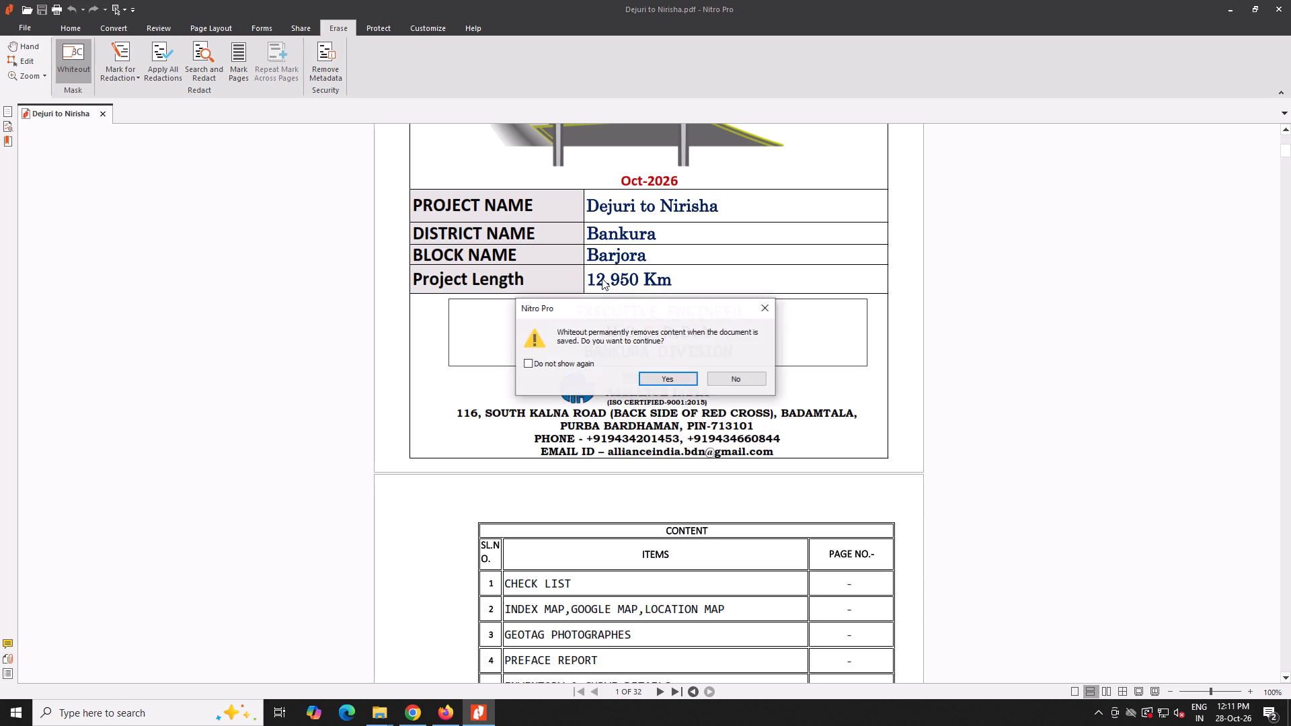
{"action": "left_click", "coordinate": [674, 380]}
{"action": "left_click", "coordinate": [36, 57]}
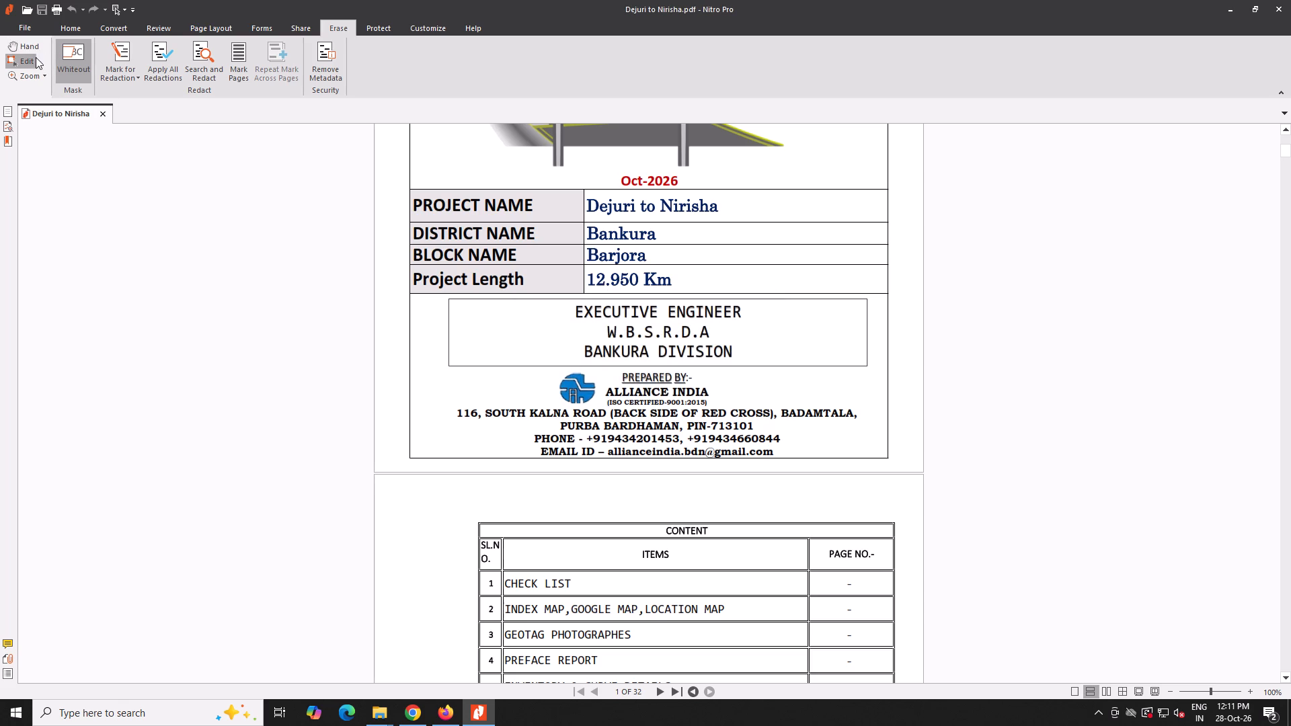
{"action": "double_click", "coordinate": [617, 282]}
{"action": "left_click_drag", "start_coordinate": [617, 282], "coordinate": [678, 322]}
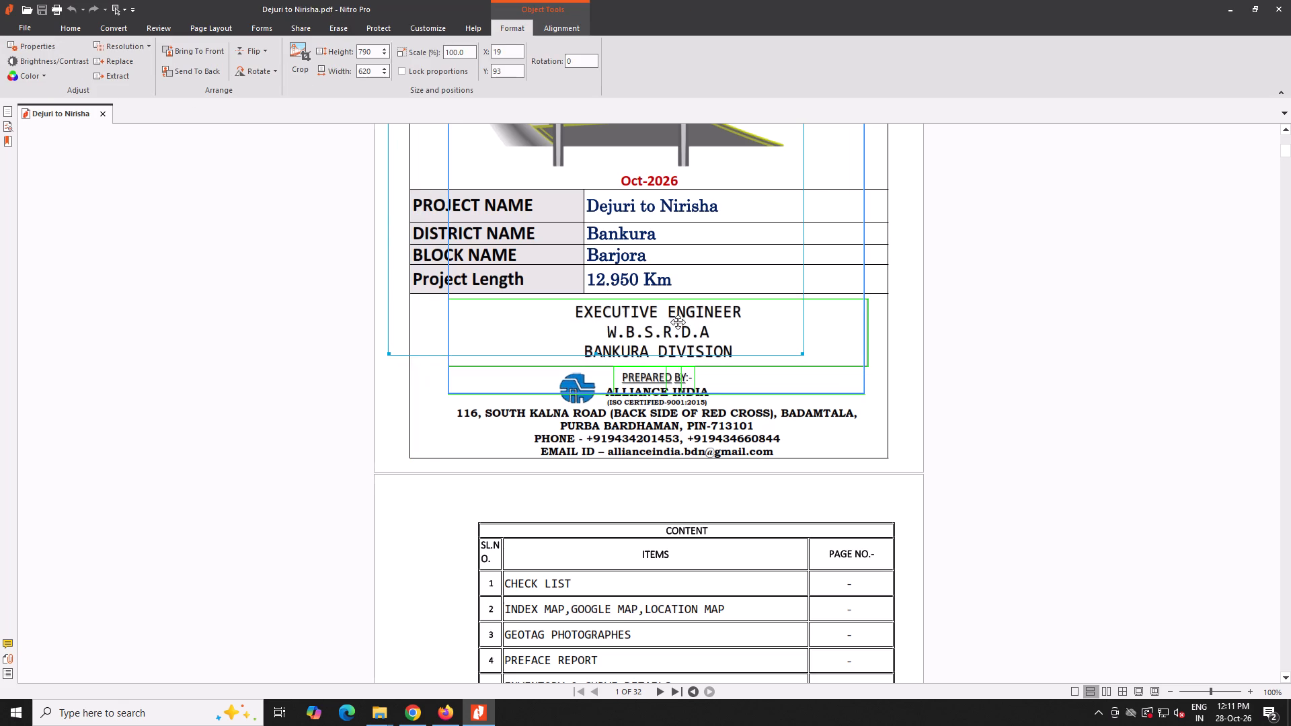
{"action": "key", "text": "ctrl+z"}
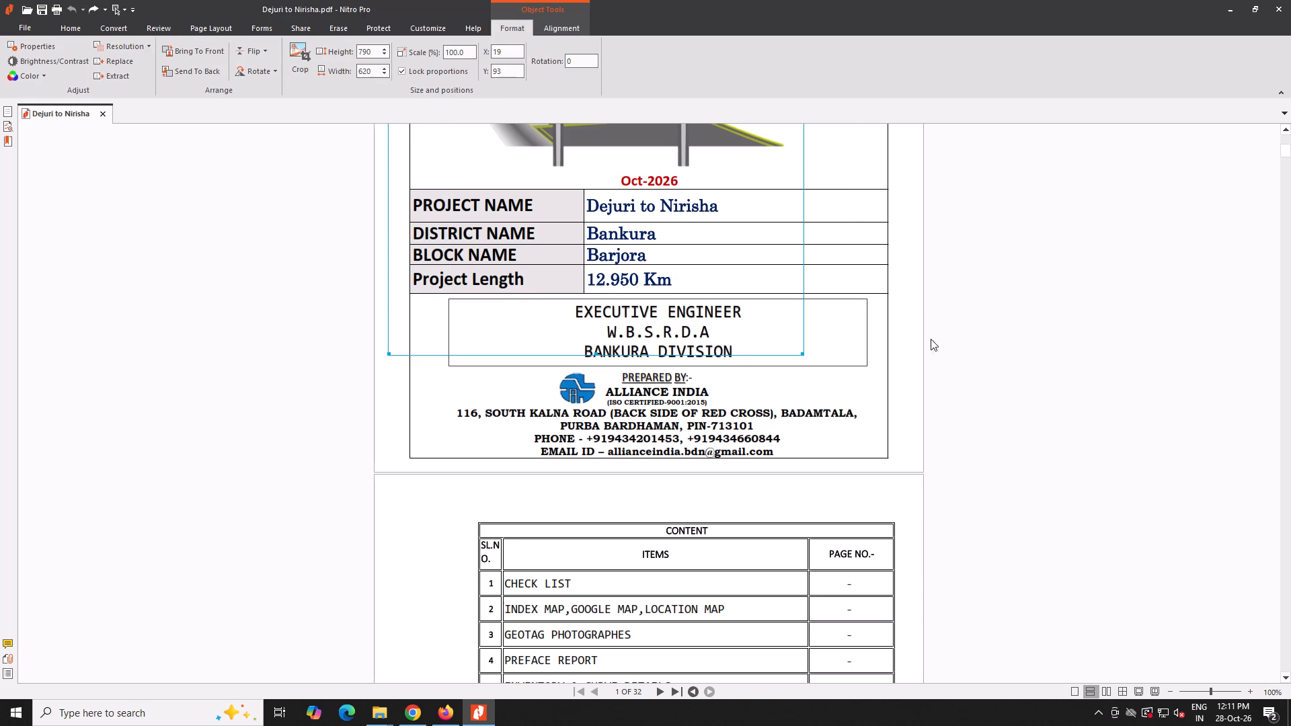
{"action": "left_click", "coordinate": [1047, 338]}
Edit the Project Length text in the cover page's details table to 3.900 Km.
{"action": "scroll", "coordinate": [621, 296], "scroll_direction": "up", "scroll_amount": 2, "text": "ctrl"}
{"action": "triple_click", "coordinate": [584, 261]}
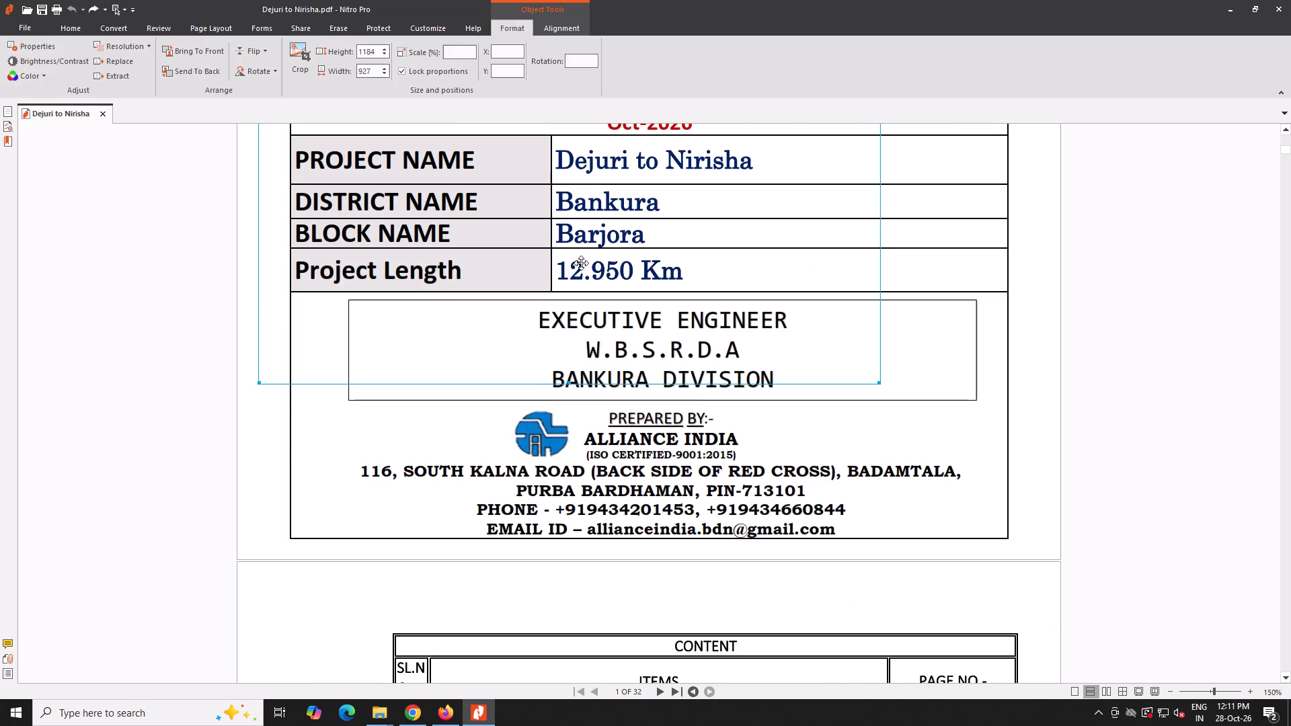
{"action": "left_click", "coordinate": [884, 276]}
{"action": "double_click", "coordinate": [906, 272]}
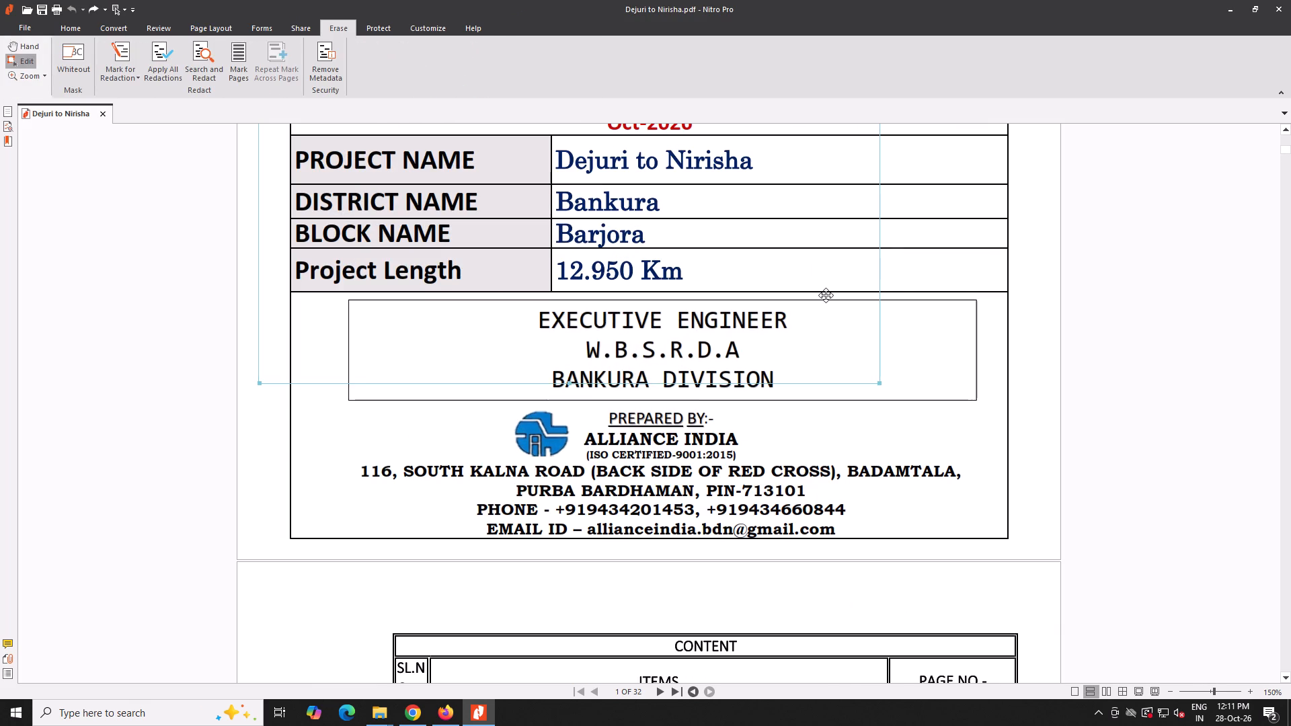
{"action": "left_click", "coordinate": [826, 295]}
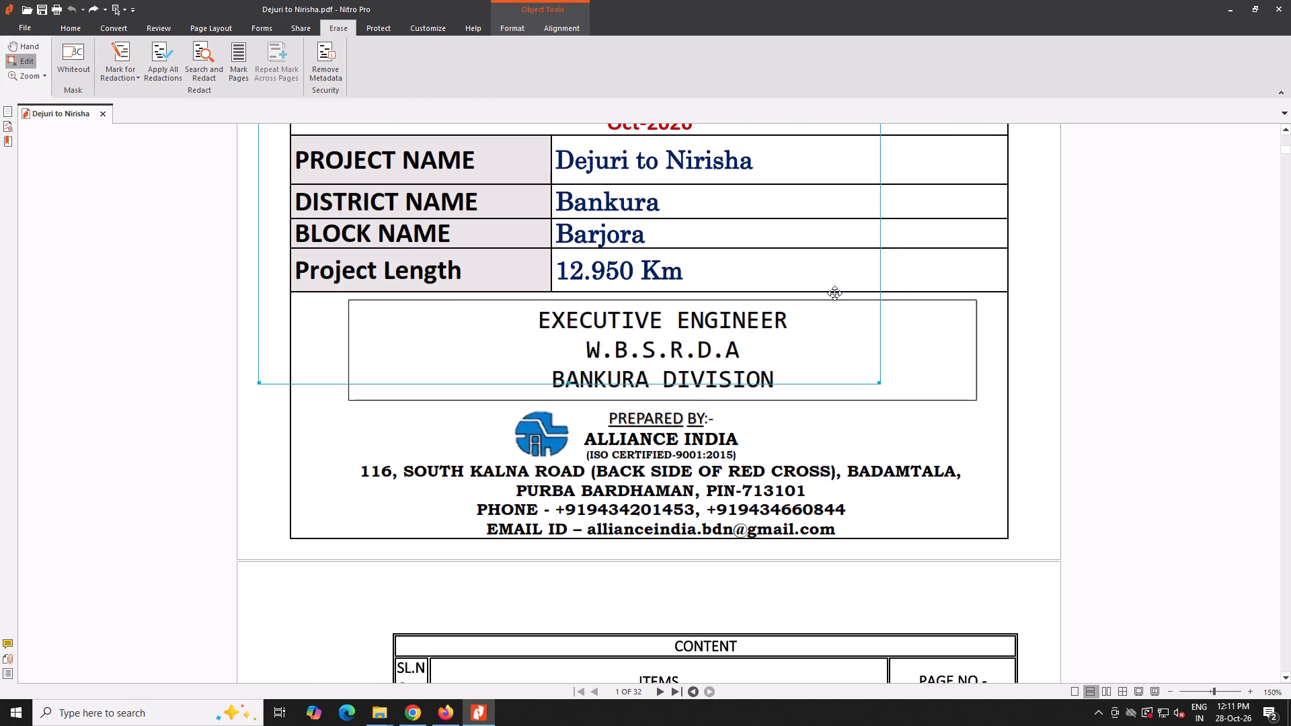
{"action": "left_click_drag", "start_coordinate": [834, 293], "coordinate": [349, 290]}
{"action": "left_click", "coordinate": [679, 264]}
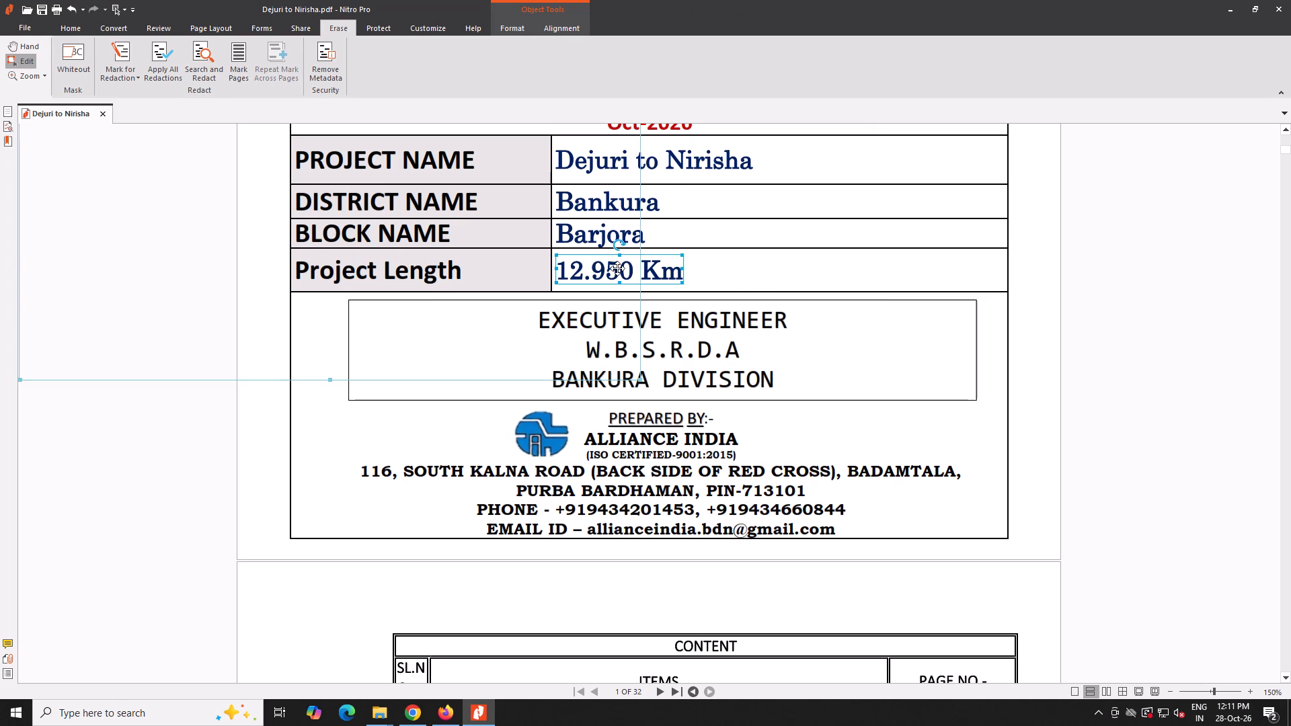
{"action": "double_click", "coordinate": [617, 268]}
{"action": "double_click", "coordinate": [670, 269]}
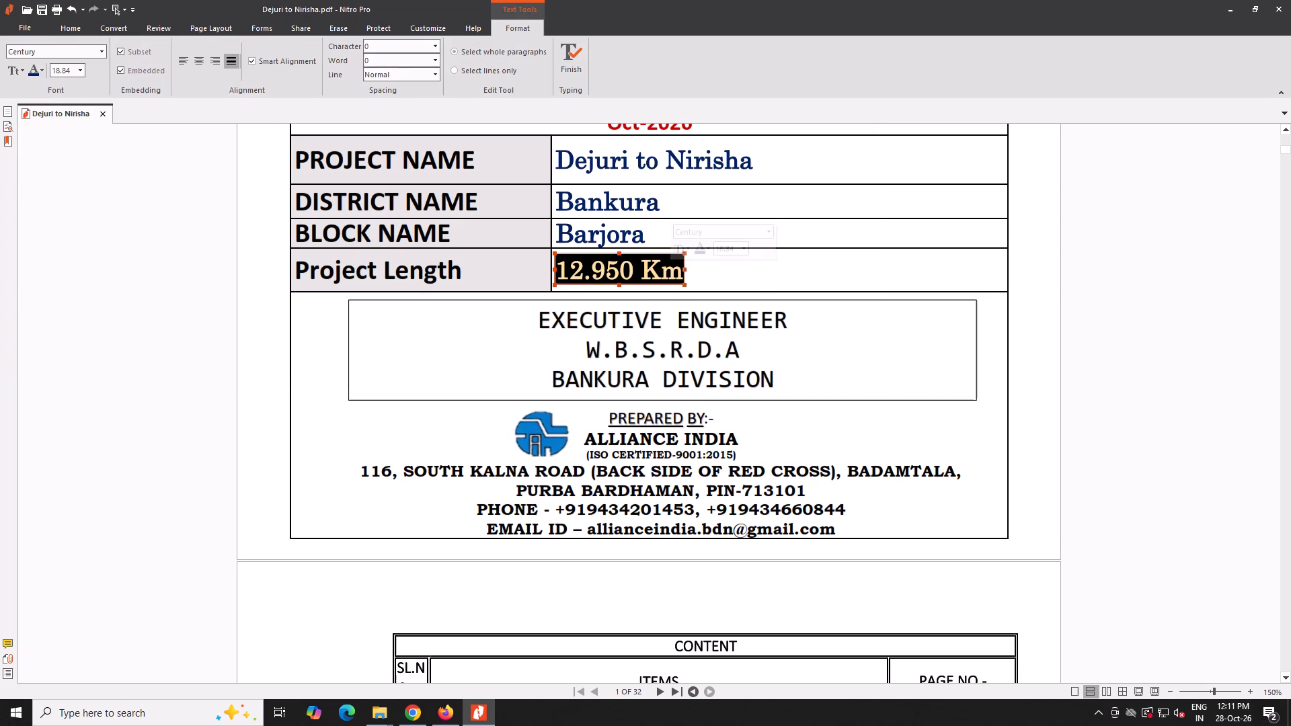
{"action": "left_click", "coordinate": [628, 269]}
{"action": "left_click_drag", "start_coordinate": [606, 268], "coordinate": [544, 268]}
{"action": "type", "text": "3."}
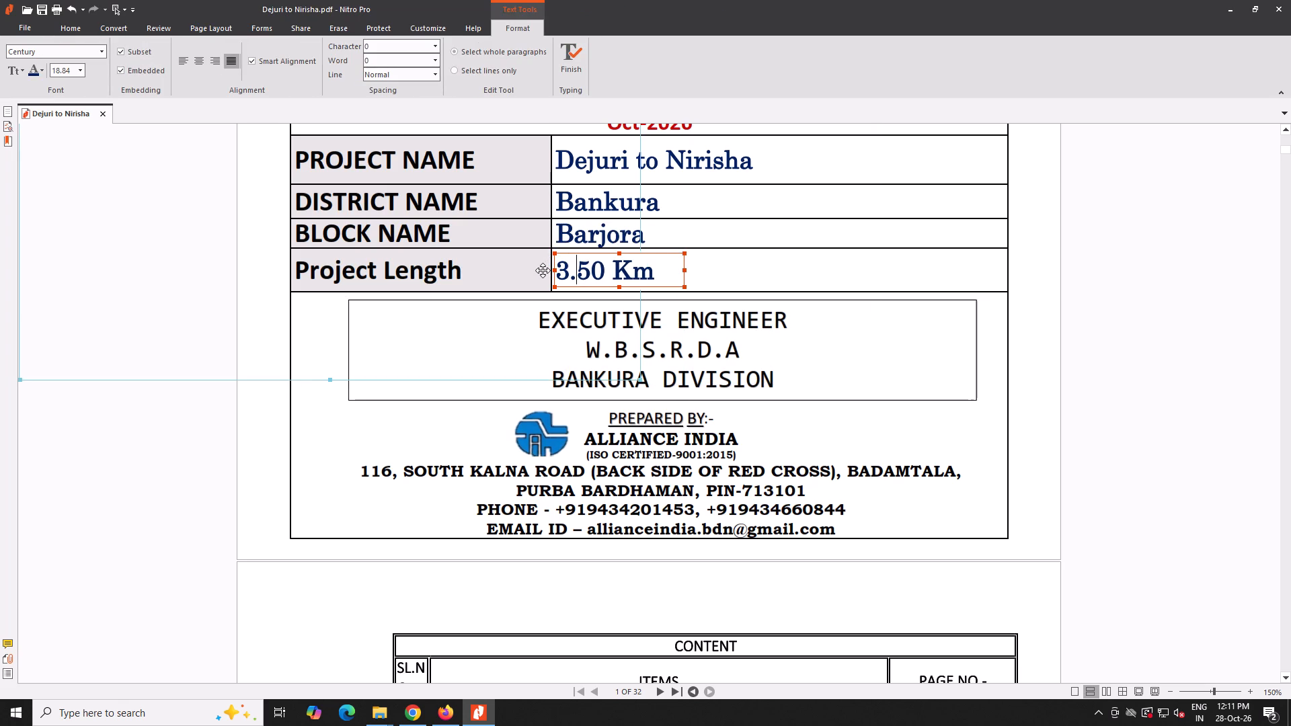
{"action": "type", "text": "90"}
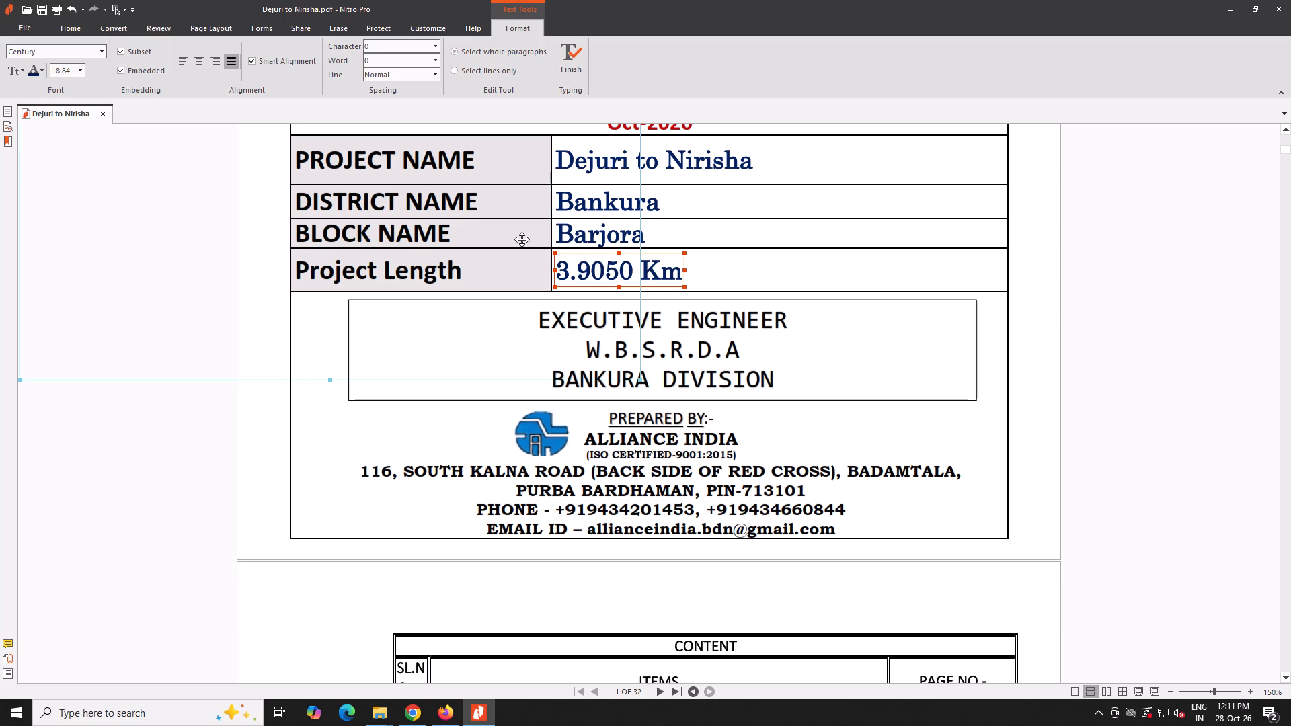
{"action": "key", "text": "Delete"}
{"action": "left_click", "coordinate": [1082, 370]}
Shift the cover page's road illustration so its green boards sit behind the NIRSHA and DEJURI labels, and save the PDF.
{"action": "scroll", "coordinate": [1011, 493], "scroll_direction": "down", "scroll_amount": 1}
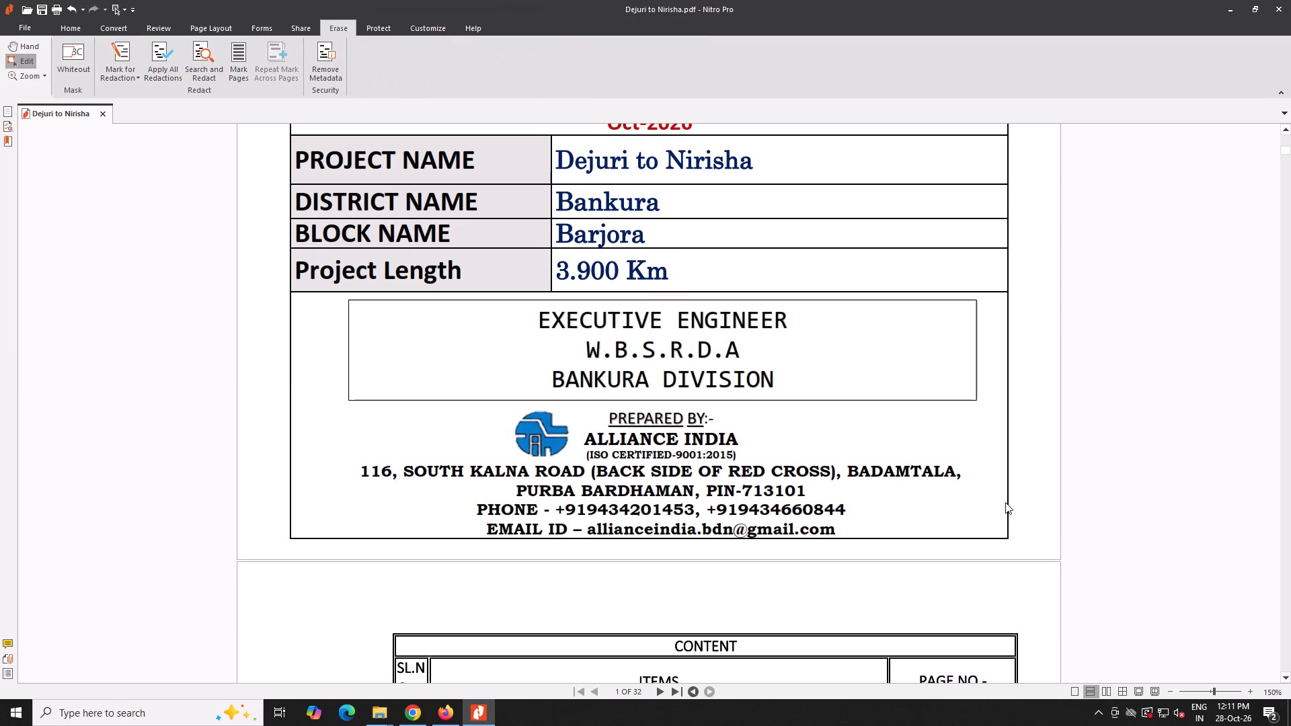
{"action": "scroll", "coordinate": [1005, 502], "scroll_direction": "down", "scroll_amount": 1}
{"action": "scroll", "coordinate": [968, 507], "scroll_direction": "down", "scroll_amount": 2, "text": "ctrl"}
{"action": "left_click", "coordinate": [476, 227]}
{"action": "scroll", "coordinate": [527, 346], "scroll_direction": "up", "scroll_amount": 4}
{"action": "left_click_drag", "start_coordinate": [536, 358], "coordinate": [629, 361]}
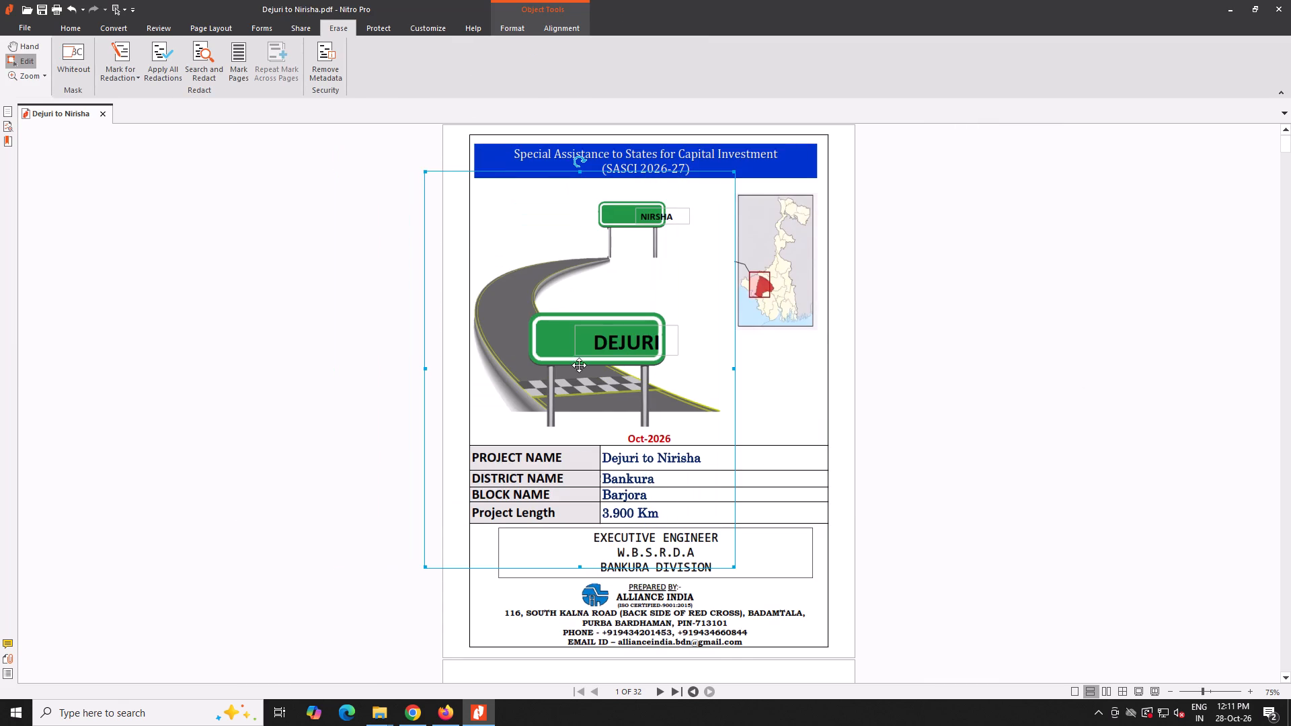
{"action": "left_click_drag", "start_coordinate": [580, 365], "coordinate": [607, 365]}
{"action": "left_click", "coordinate": [961, 376]}
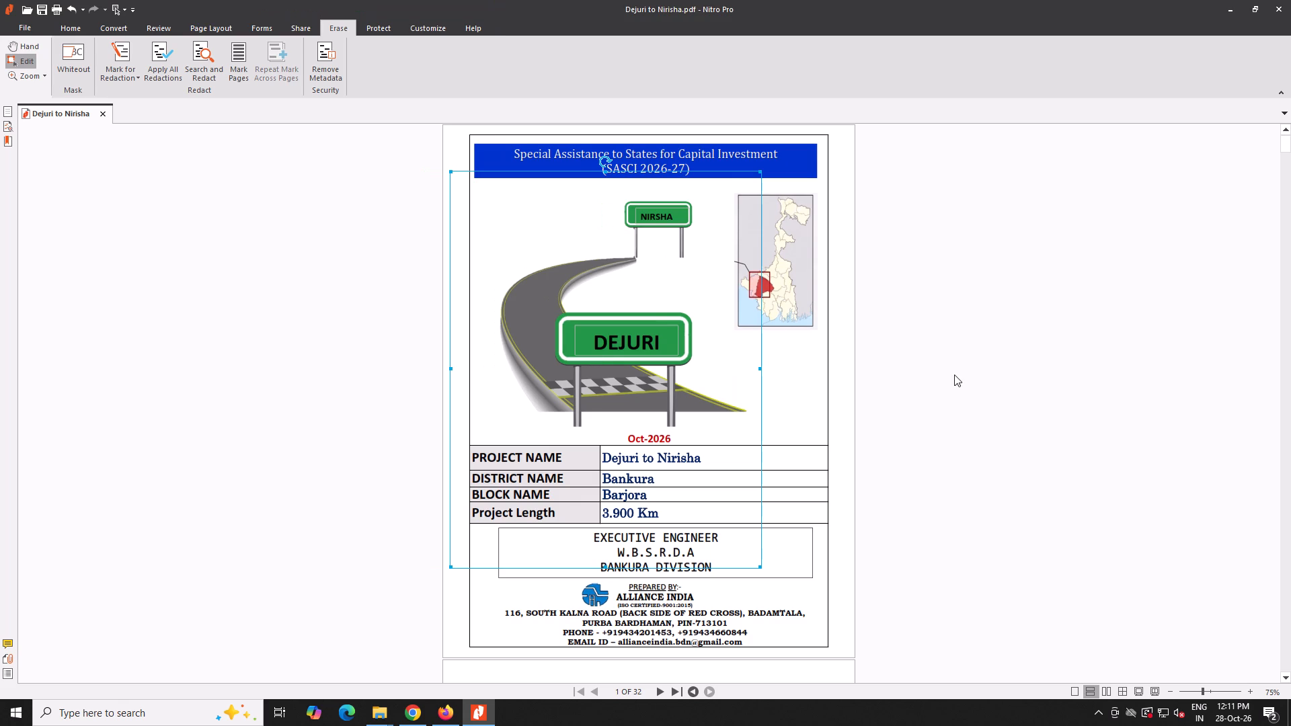
{"action": "key", "text": "ctrl+s"}
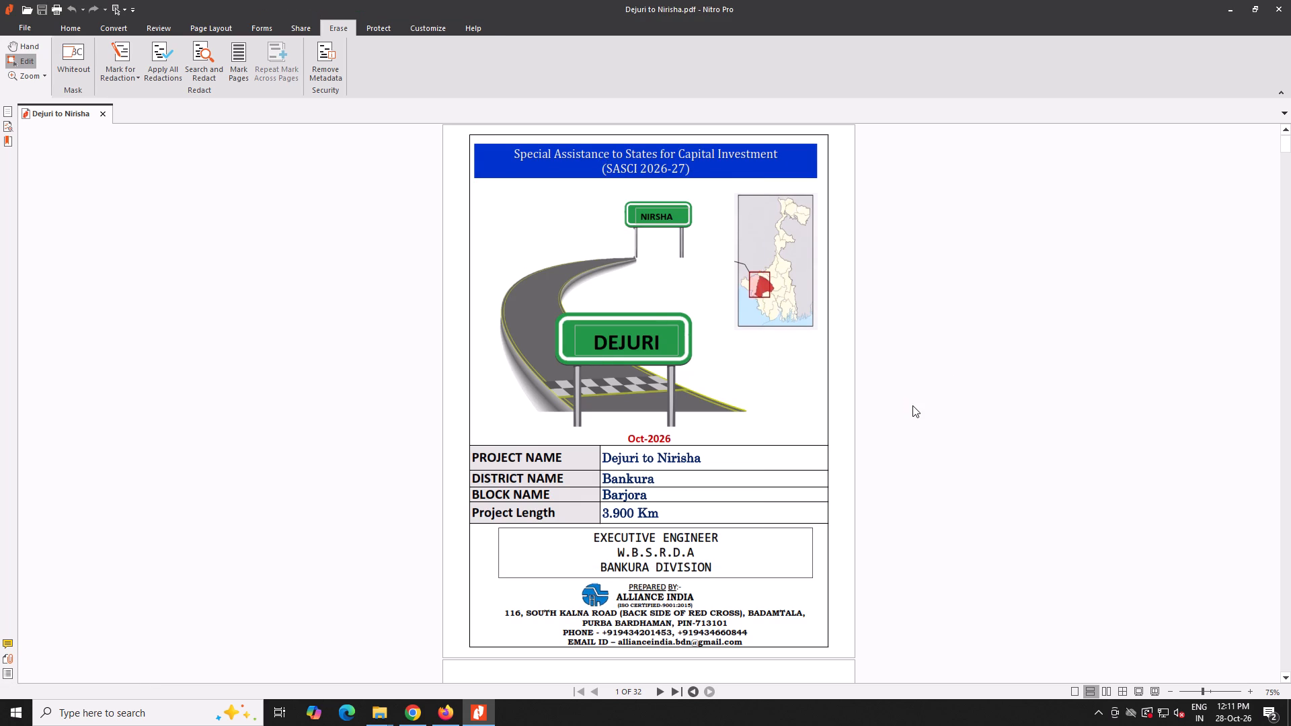
Look through the report's contents, checklist, map and geotag photograph sections up to the Preface Report page.
{"action": "scroll", "coordinate": [915, 411], "scroll_direction": "down", "scroll_amount": 8}
{"action": "scroll", "coordinate": [918, 418], "scroll_direction": "down", "scroll_amount": 14}
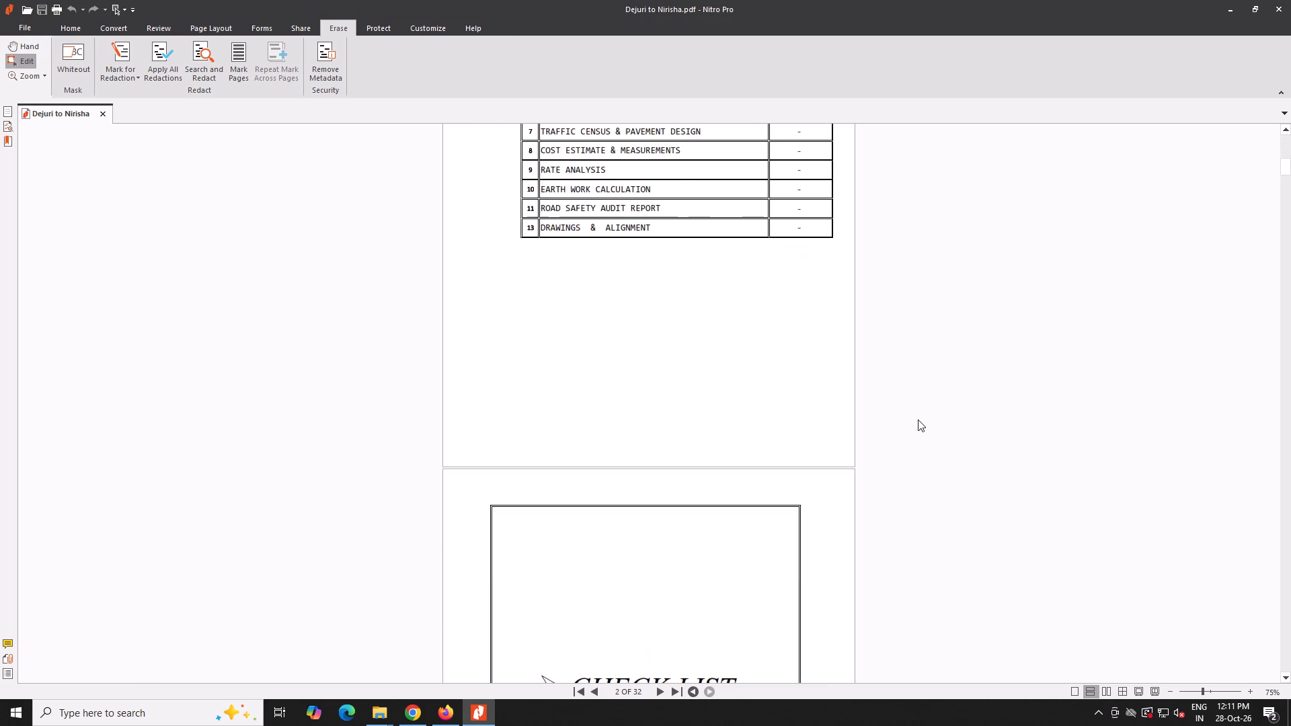
{"action": "scroll", "coordinate": [918, 419], "scroll_direction": "down", "scroll_amount": 20}
{"action": "scroll", "coordinate": [918, 419], "scroll_direction": "down", "scroll_amount": 20}
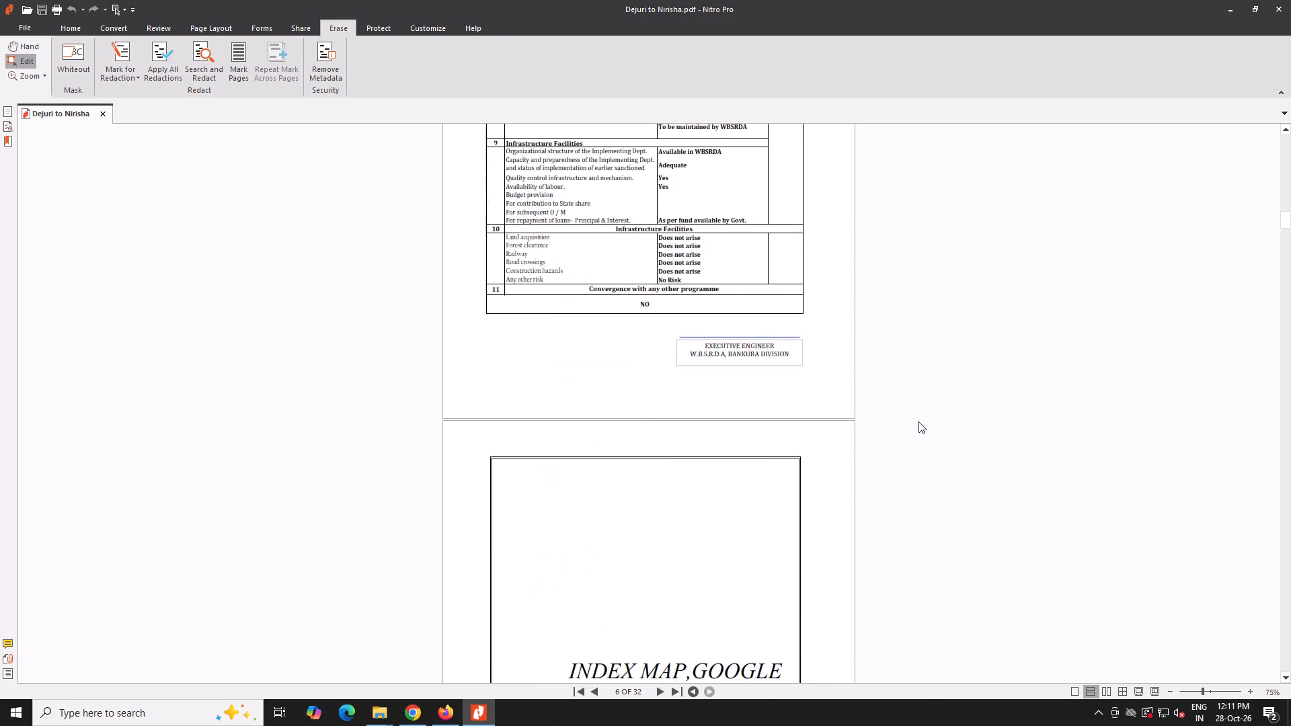
{"action": "scroll", "coordinate": [918, 421], "scroll_direction": "down", "scroll_amount": 9}
{"action": "scroll", "coordinate": [918, 421], "scroll_direction": "up", "scroll_amount": 1}
{"action": "scroll", "coordinate": [918, 424], "scroll_direction": "down", "scroll_amount": 20}
{"action": "scroll", "coordinate": [918, 424], "scroll_direction": "down", "scroll_amount": 11}
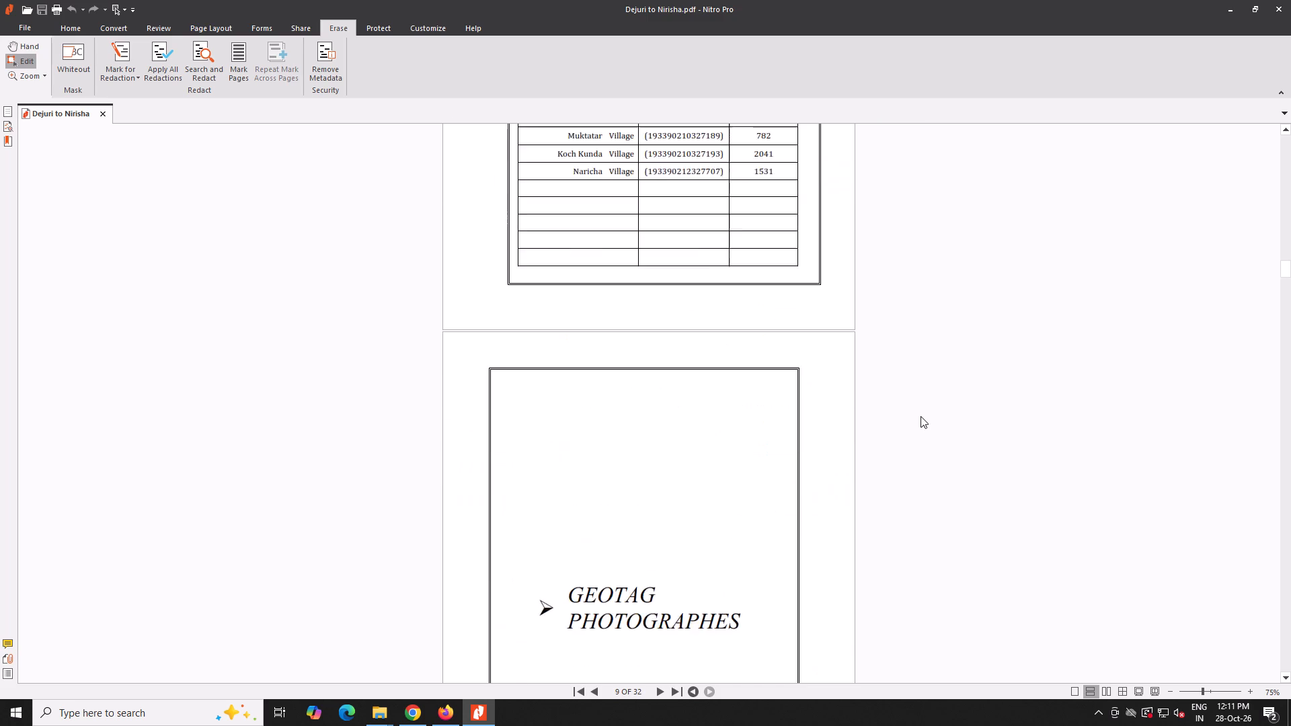
{"action": "scroll", "coordinate": [921, 416], "scroll_direction": "down", "scroll_amount": 13}
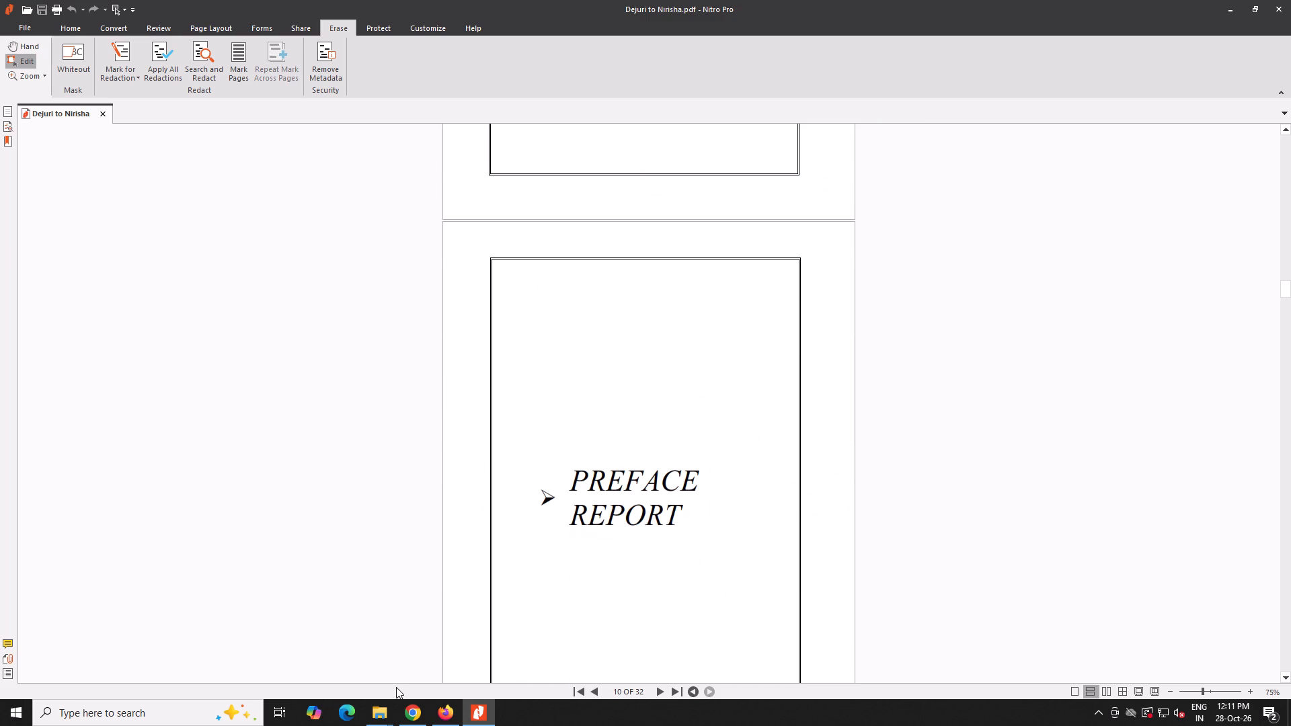
Switch to File Explorer and look in the Photo folder inside PMGSY under 13.Dejuri to Nirisha (Barjora).
{"action": "left_click", "coordinate": [387, 710]}
{"action": "left_click", "coordinate": [636, 485]}
{"action": "left_click", "coordinate": [903, 433]}
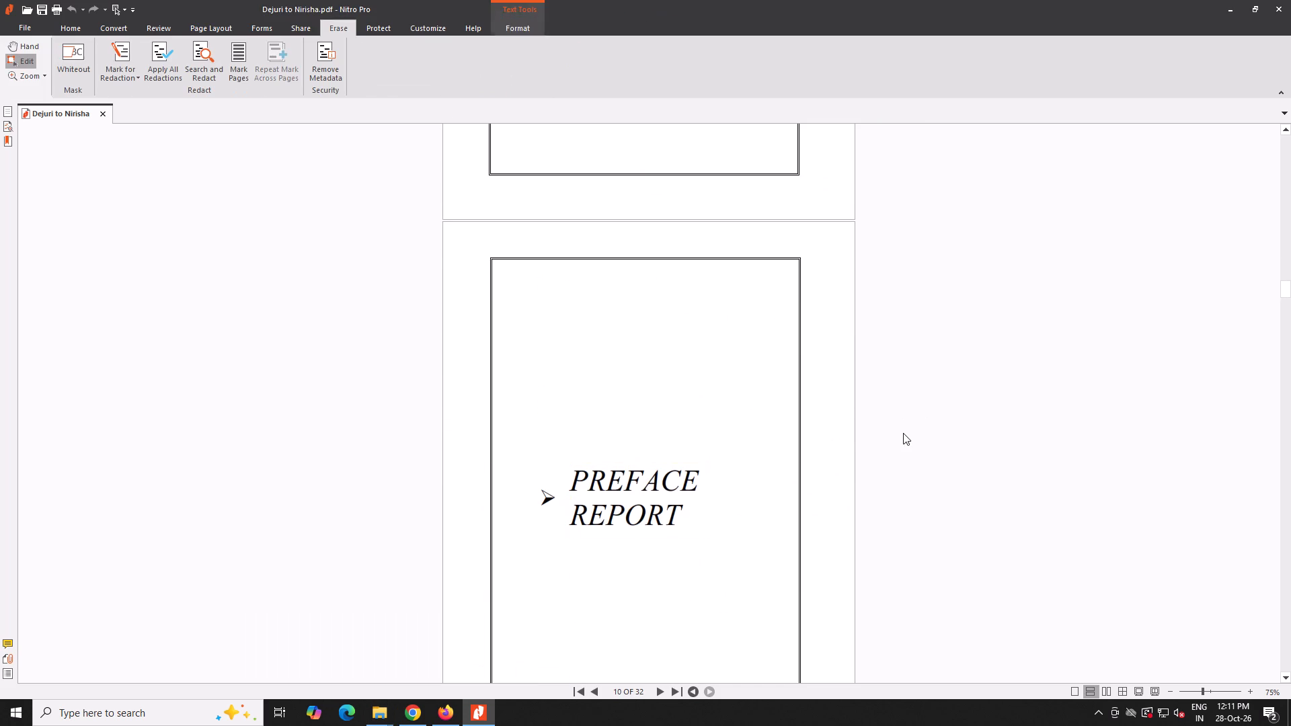
{"action": "scroll", "coordinate": [860, 426], "scroll_direction": "down", "scroll_amount": 1}
{"action": "left_click", "coordinate": [372, 714]}
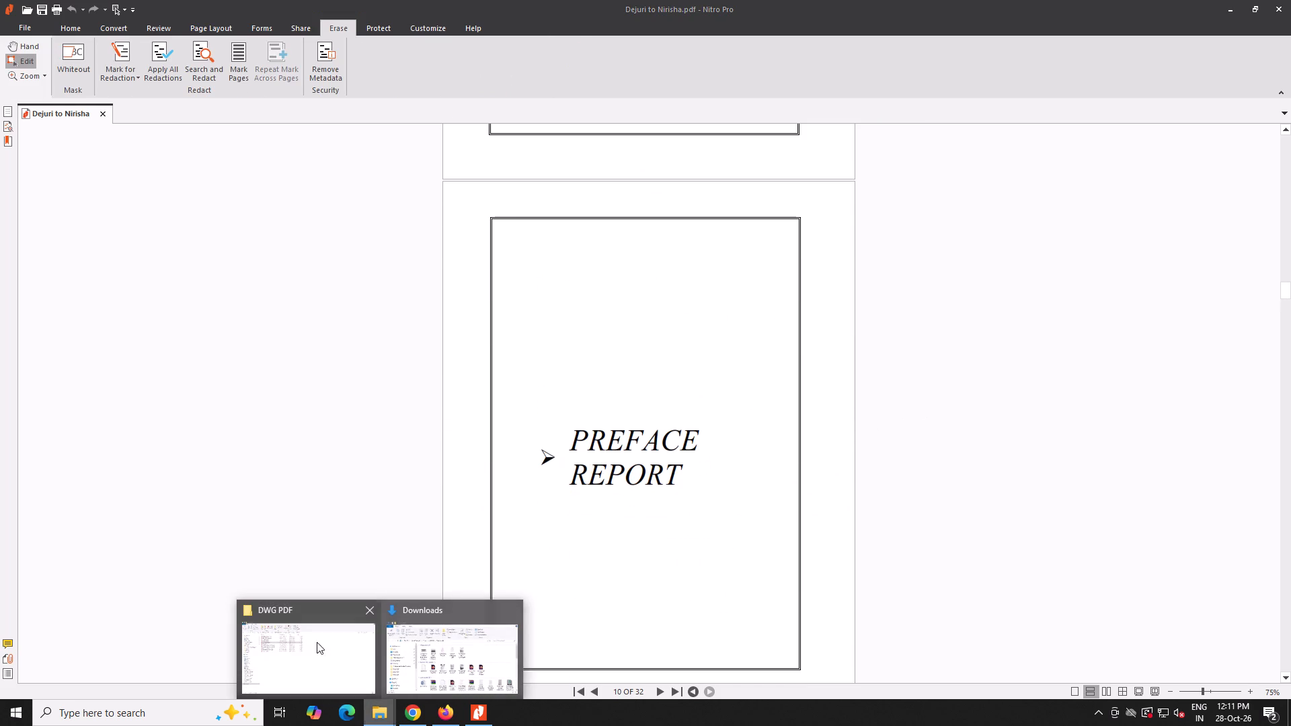
{"action": "left_click", "coordinate": [280, 642]}
{"action": "left_click", "coordinate": [463, 105]}
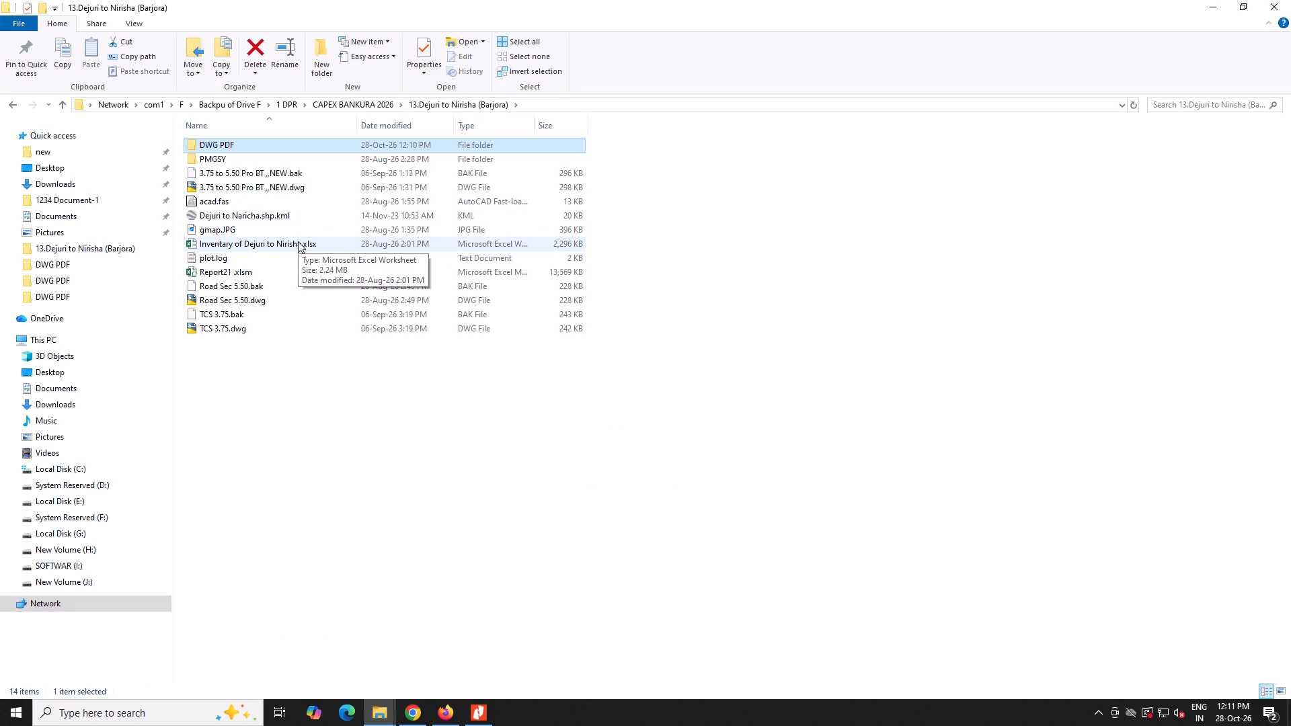
{"action": "double_click", "coordinate": [246, 157]}
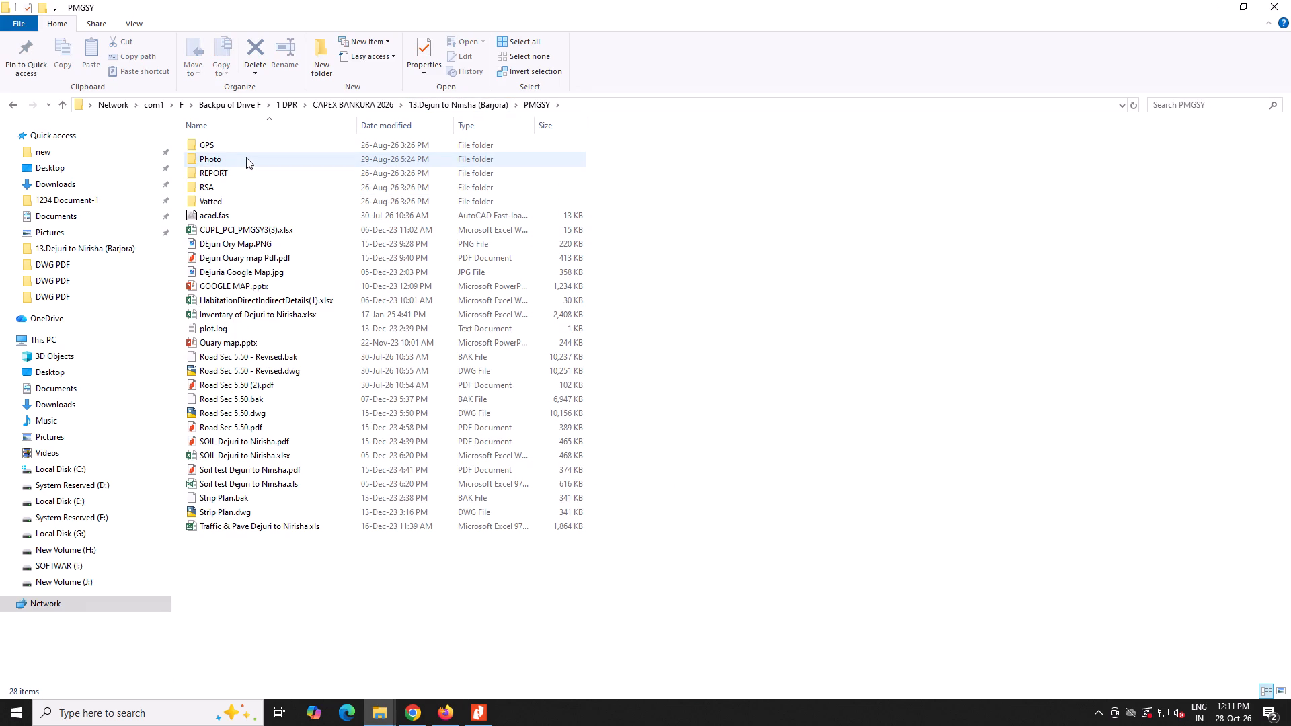
{"action": "double_click", "coordinate": [246, 157]}
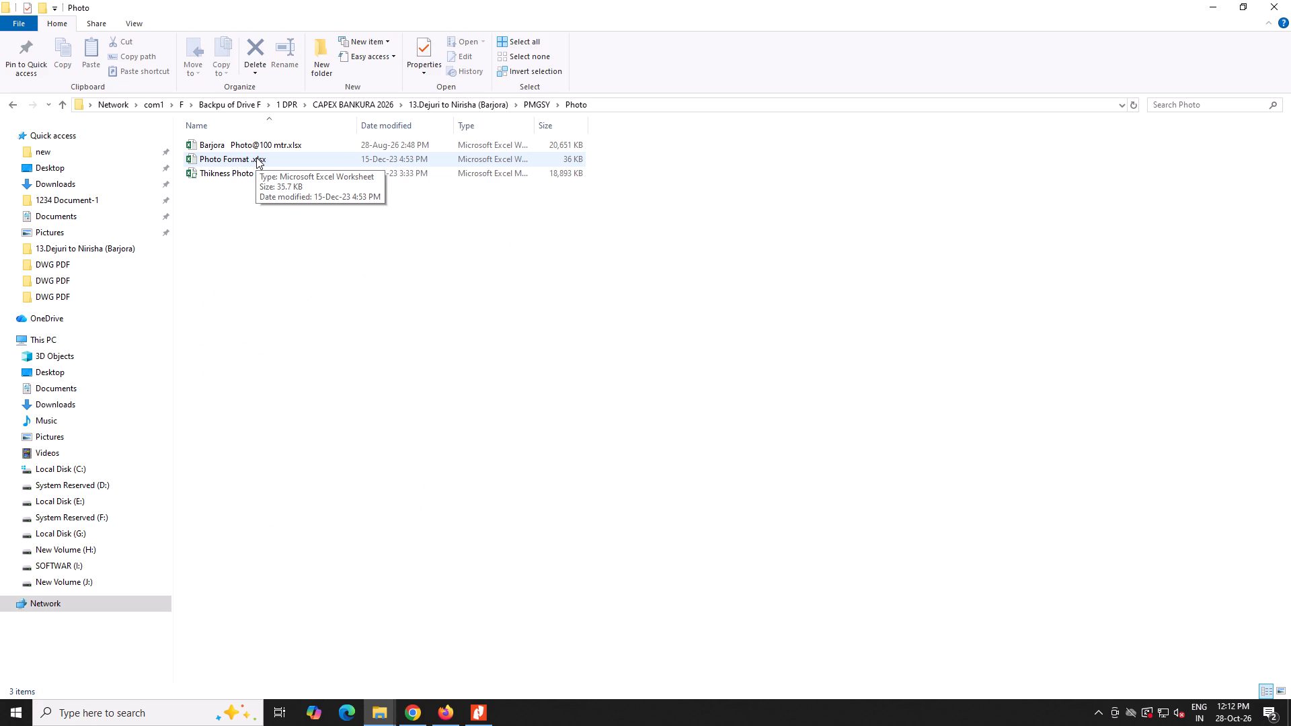
Return to the cover page in Nitro Pro, set the Project Length to 12.950, and save the PDF.
{"action": "left_click", "coordinate": [479, 717]}
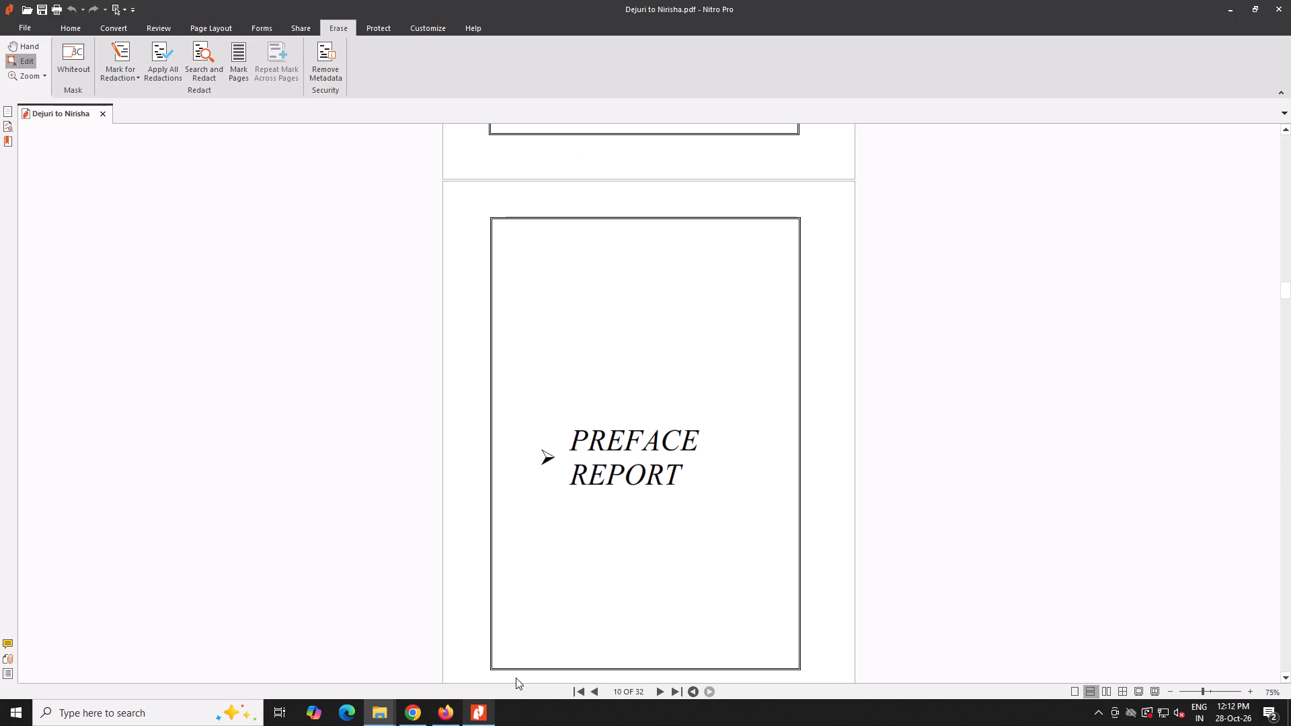
{"action": "key", "text": "ctrl+z"}
{"action": "key", "text": "ctrl+z"}
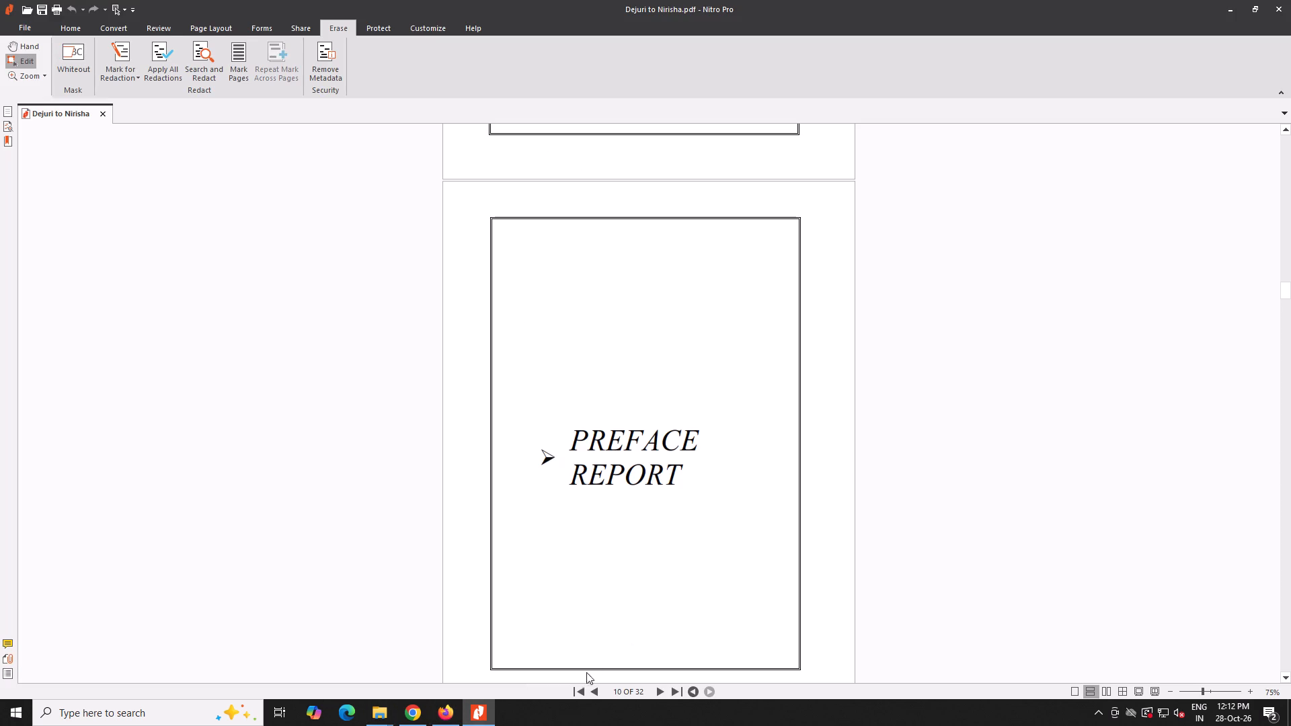
{"action": "scroll", "coordinate": [605, 539], "scroll_direction": "up", "scroll_amount": 14}
{"action": "left_click", "coordinate": [575, 699]}
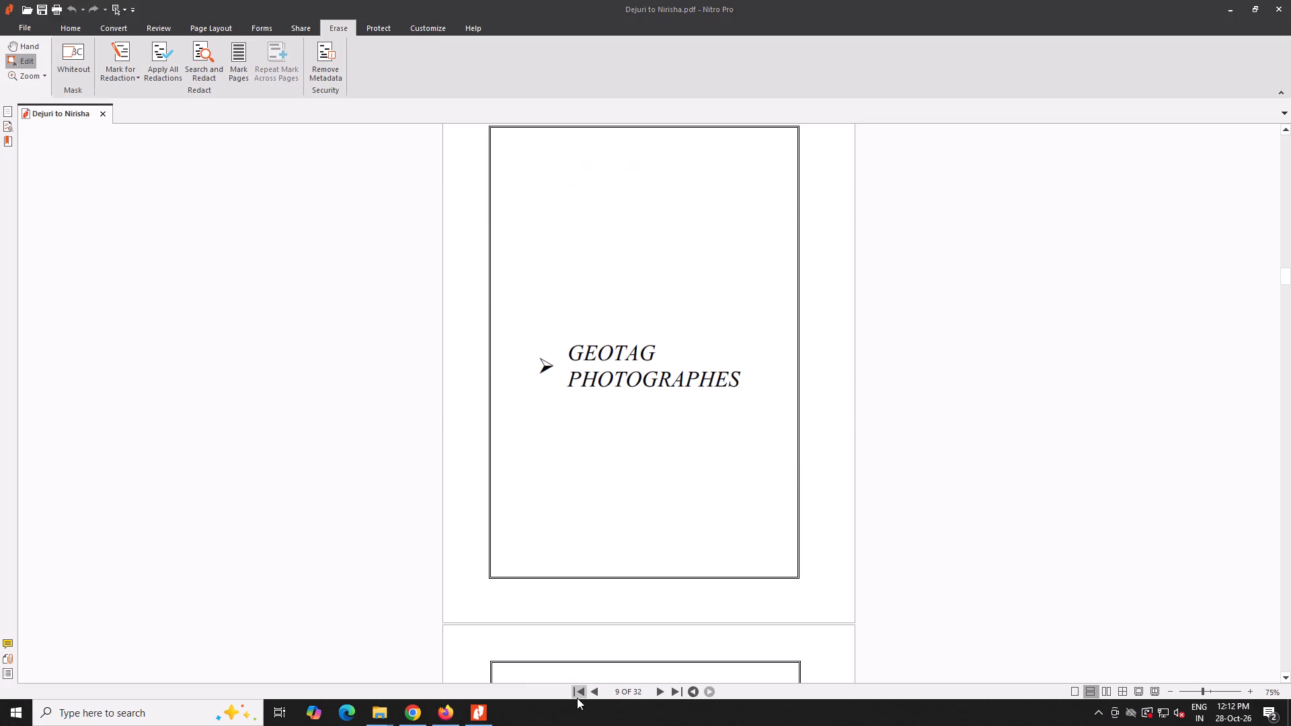
{"action": "left_click", "coordinate": [577, 697]}
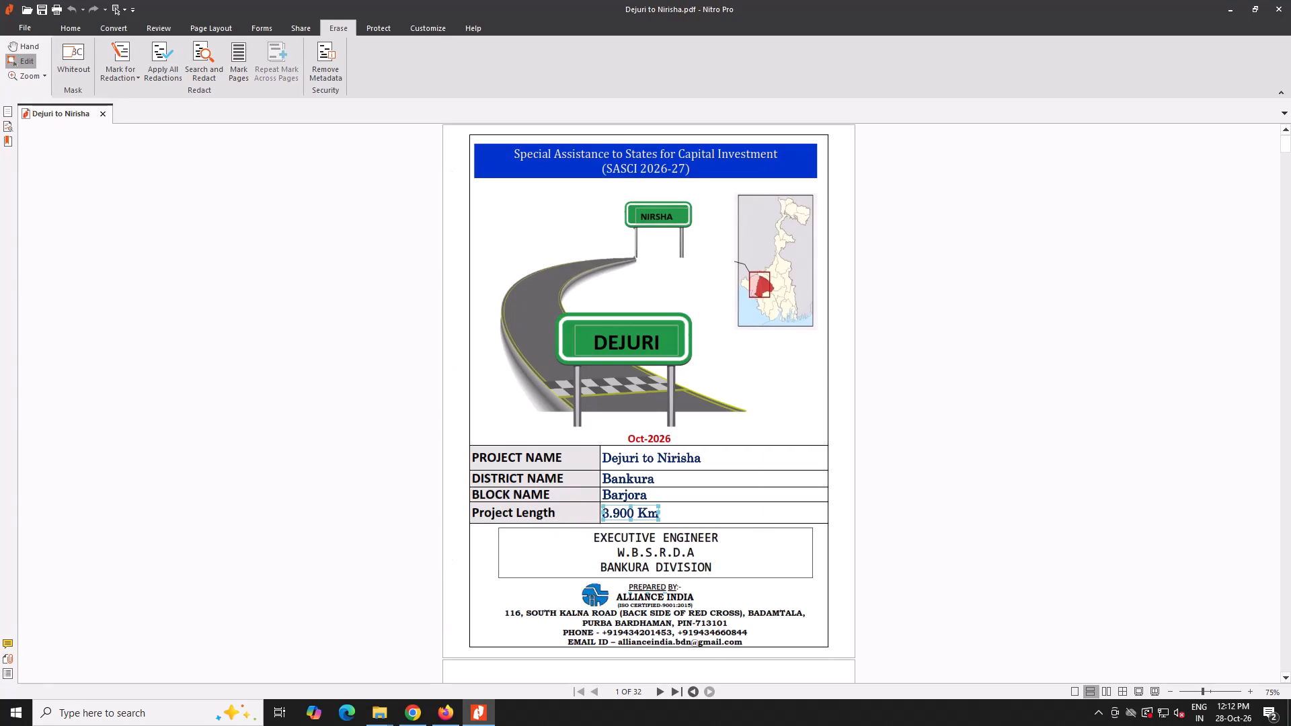
{"action": "double_click", "coordinate": [620, 514]}
{"action": "type", "text": "12.950"}
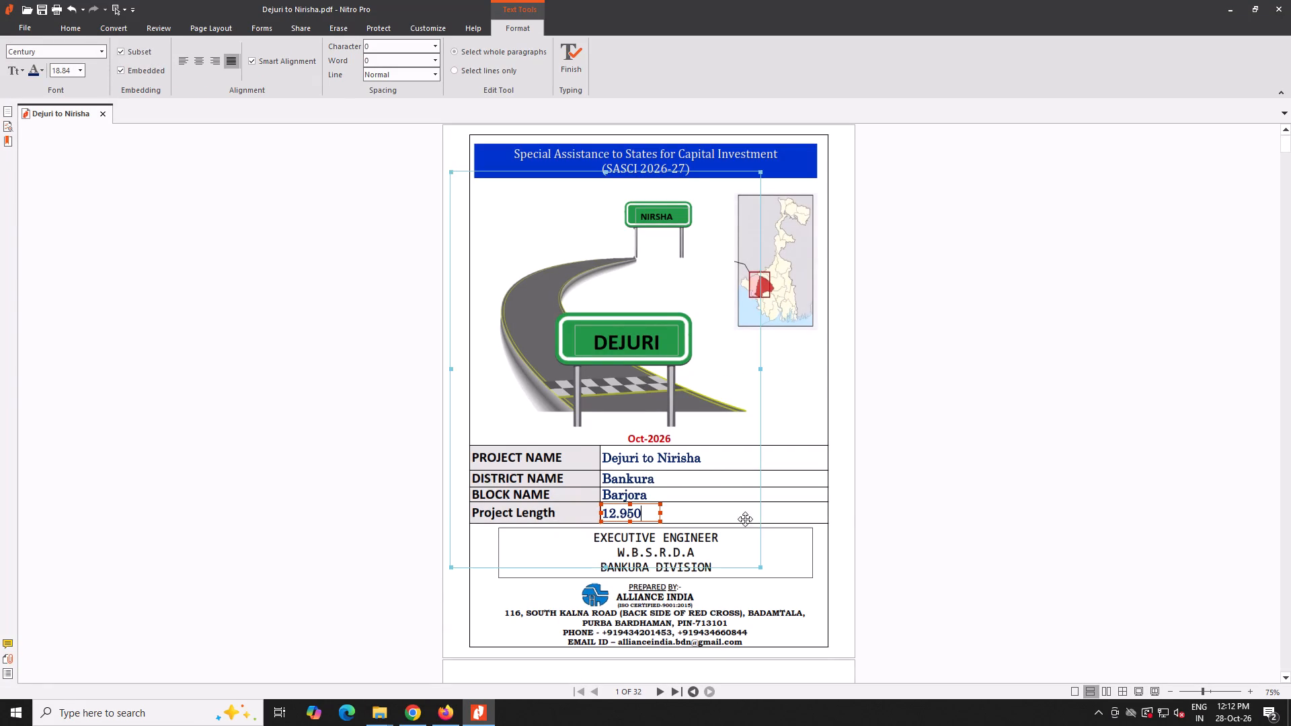
{"action": "left_click", "coordinate": [859, 500]}
{"action": "left_click", "coordinate": [42, 9]}
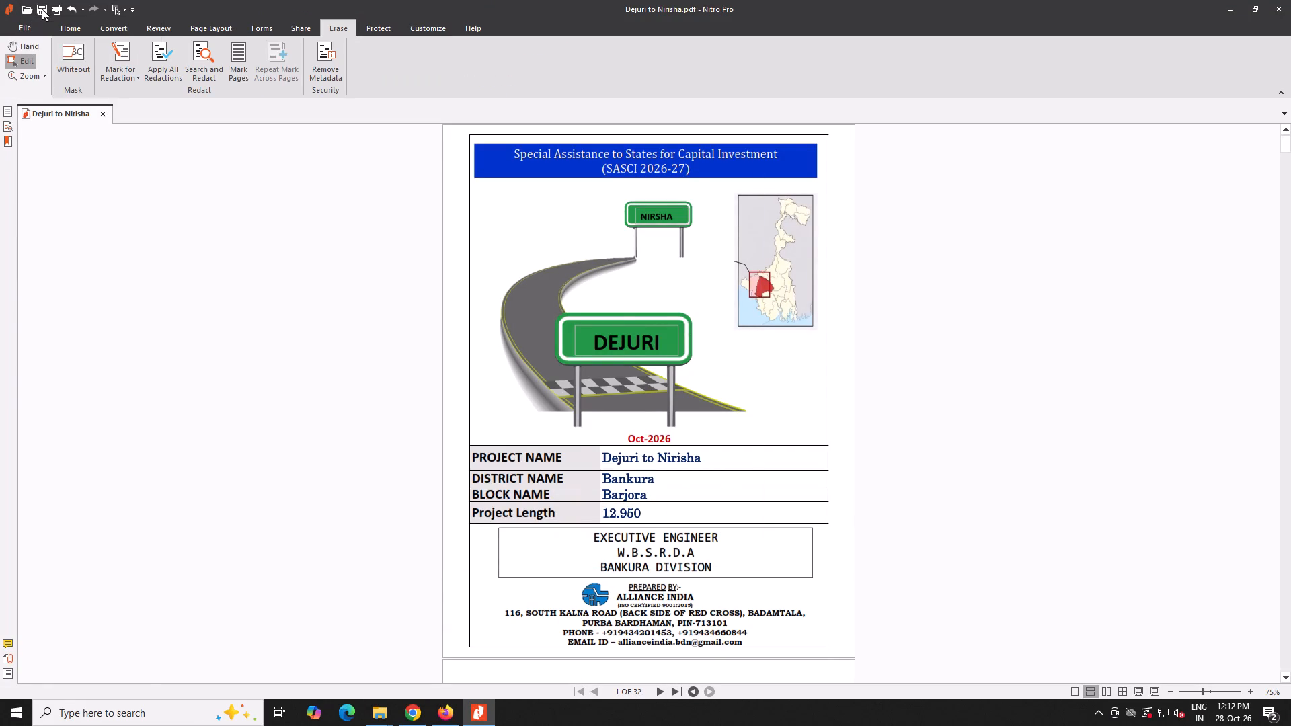
Look through the Dejuri to Nirisha report from the cover page to the Preface Report page.
{"action": "left_click", "coordinate": [1100, 314]}
{"action": "scroll", "coordinate": [888, 269], "scroll_direction": "up", "scroll_amount": 8}
{"action": "left_click", "coordinate": [1116, 227]}
{"action": "scroll", "coordinate": [956, 292], "scroll_direction": "down", "scroll_amount": 4}
{"action": "key", "text": "Right"}
{"action": "key", "text": "Right"}
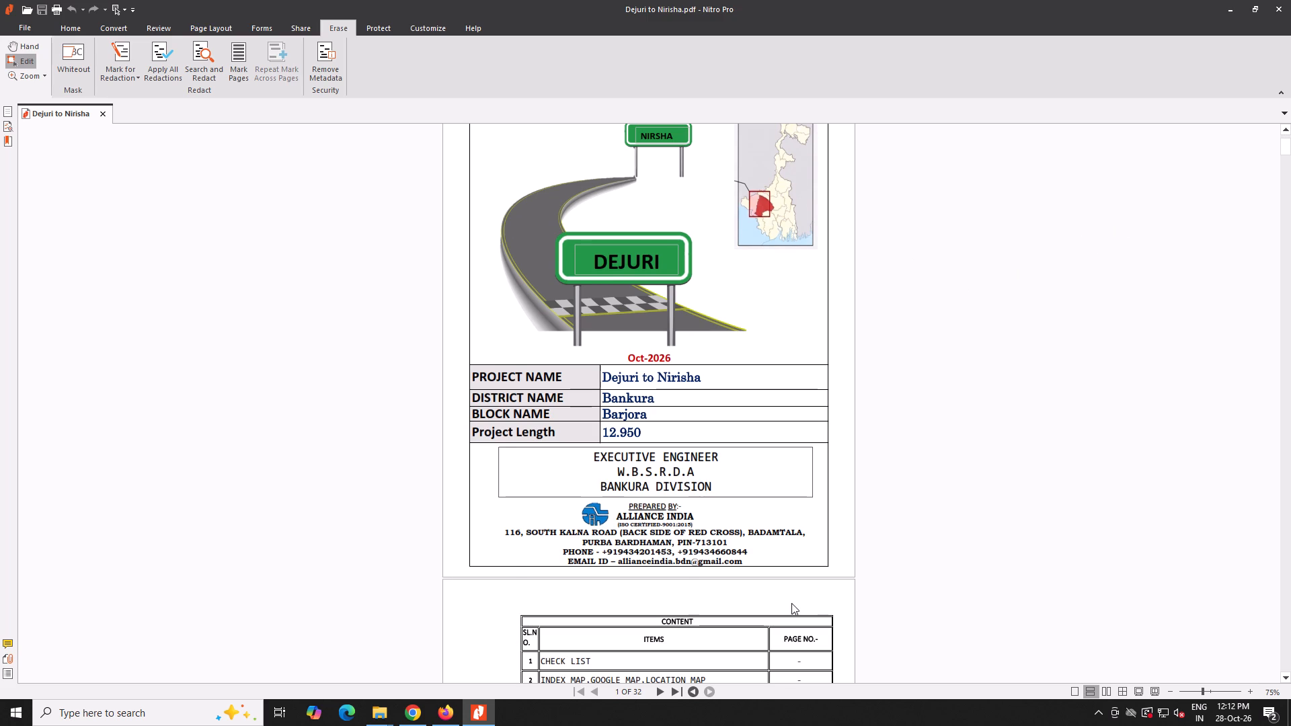
{"action": "key", "text": "Right"}
{"action": "left_click", "coordinate": [35, 47]}
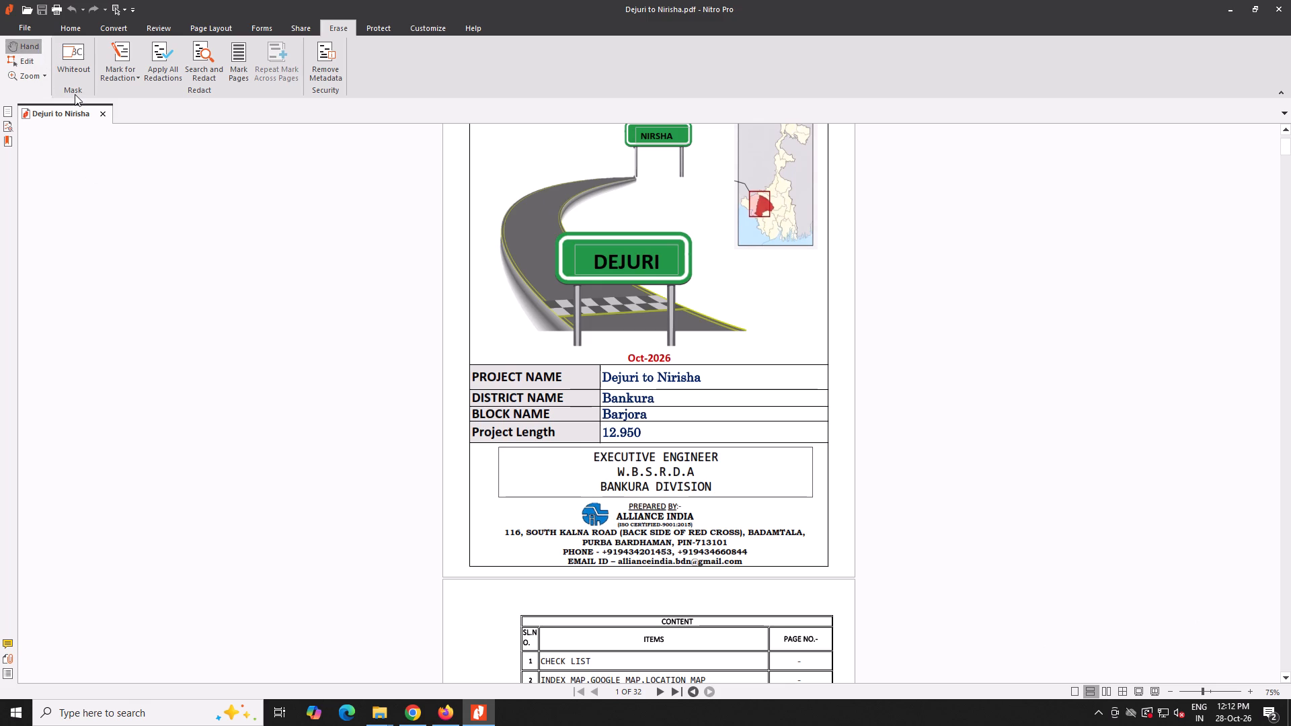
{"action": "key", "text": "Right"}
{"action": "key", "text": "Right"}
{"action": "key", "text": "Right"}
{"action": "key", "text": "Right"}
{"action": "key", "text": "Right"}
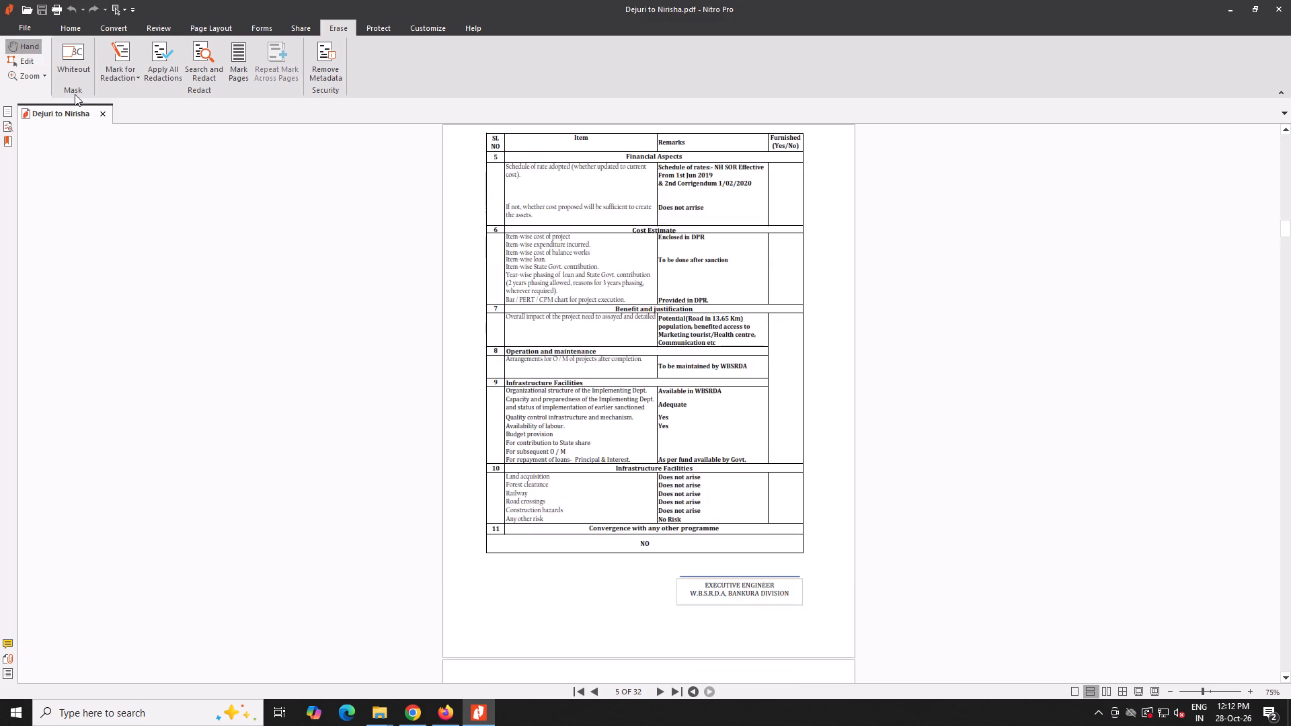
{"action": "key", "text": "Right"}
{"action": "key", "text": "Right"}
{"action": "key", "text": "Right"}
{"action": "key", "text": "Right"}
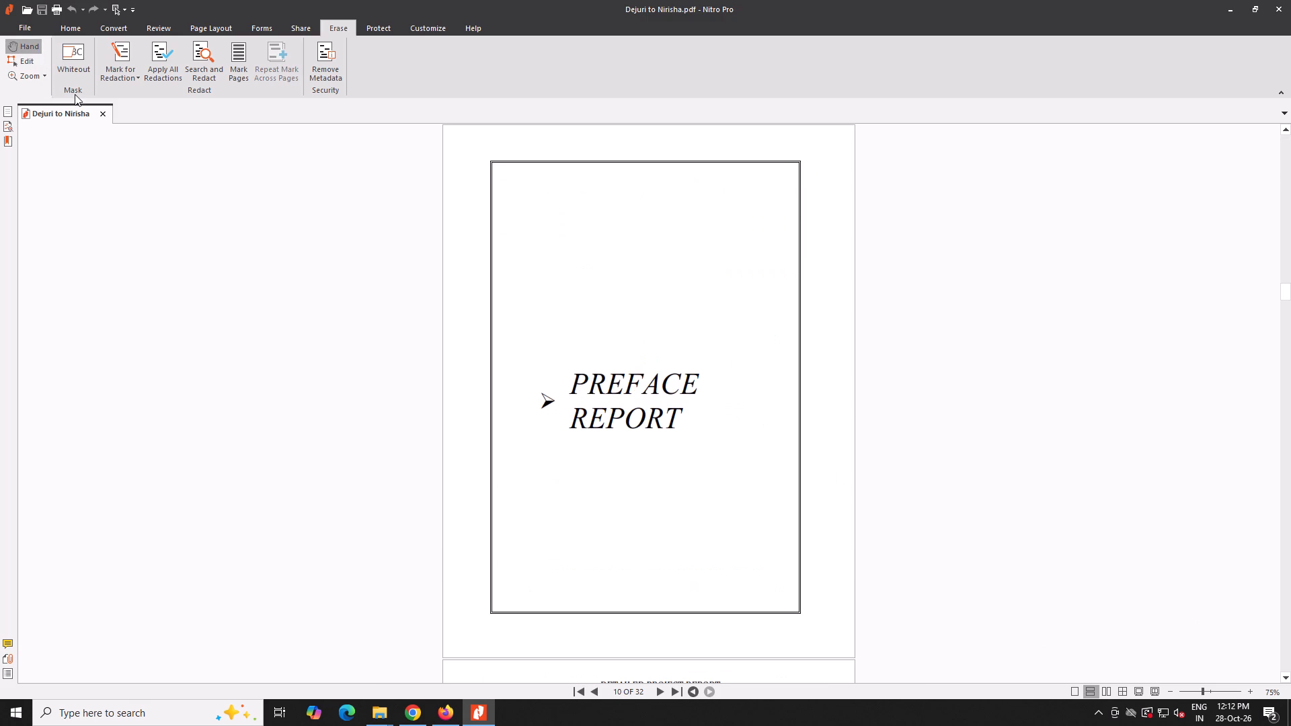
Switch to File Explorer and open the Barjora Photo@100 mtr.xlsx workbook from the Photo folder in Excel.
{"action": "left_click", "coordinate": [1224, 10]}
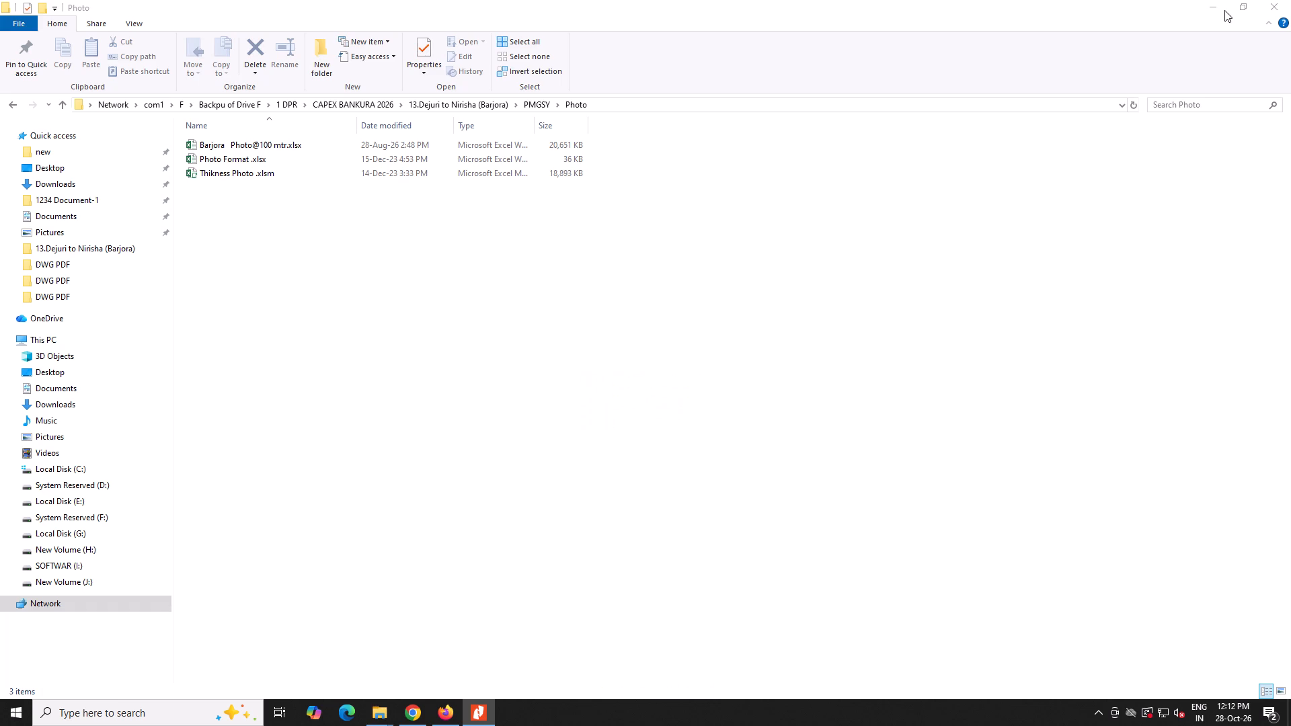
{"action": "double_click", "coordinate": [250, 143]}
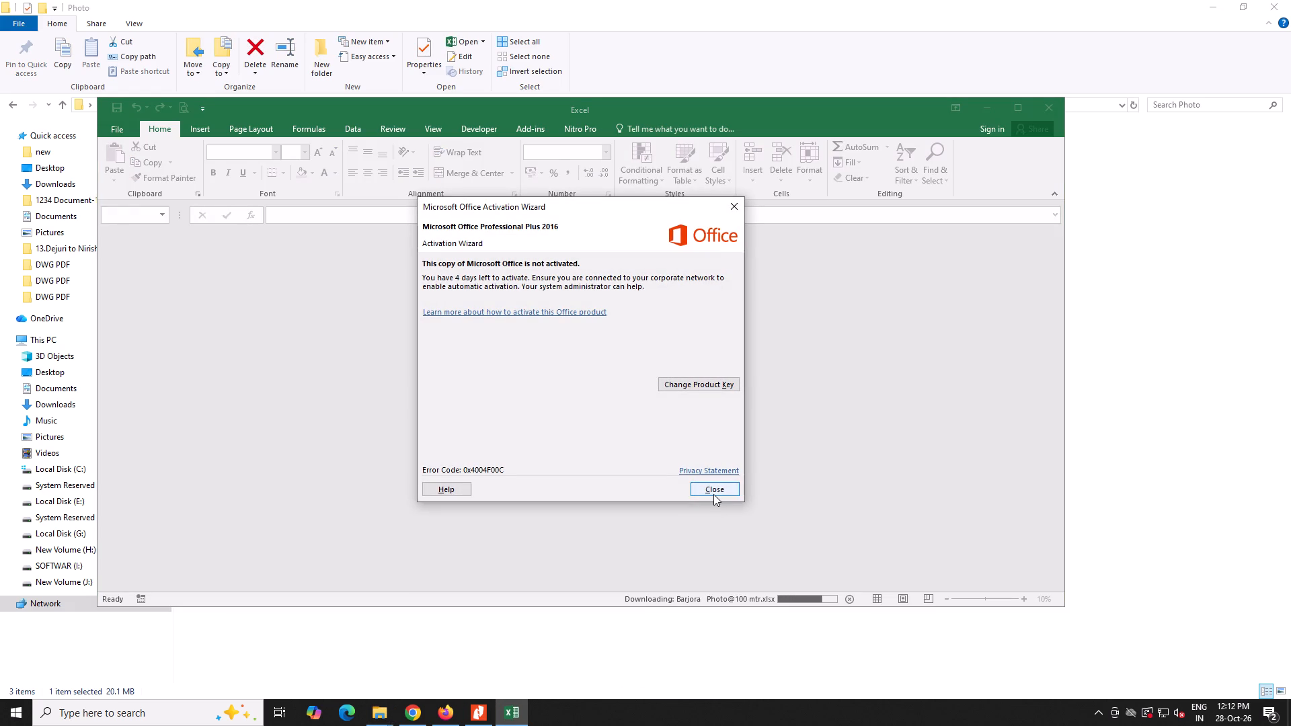
{"action": "left_click", "coordinate": [713, 494]}
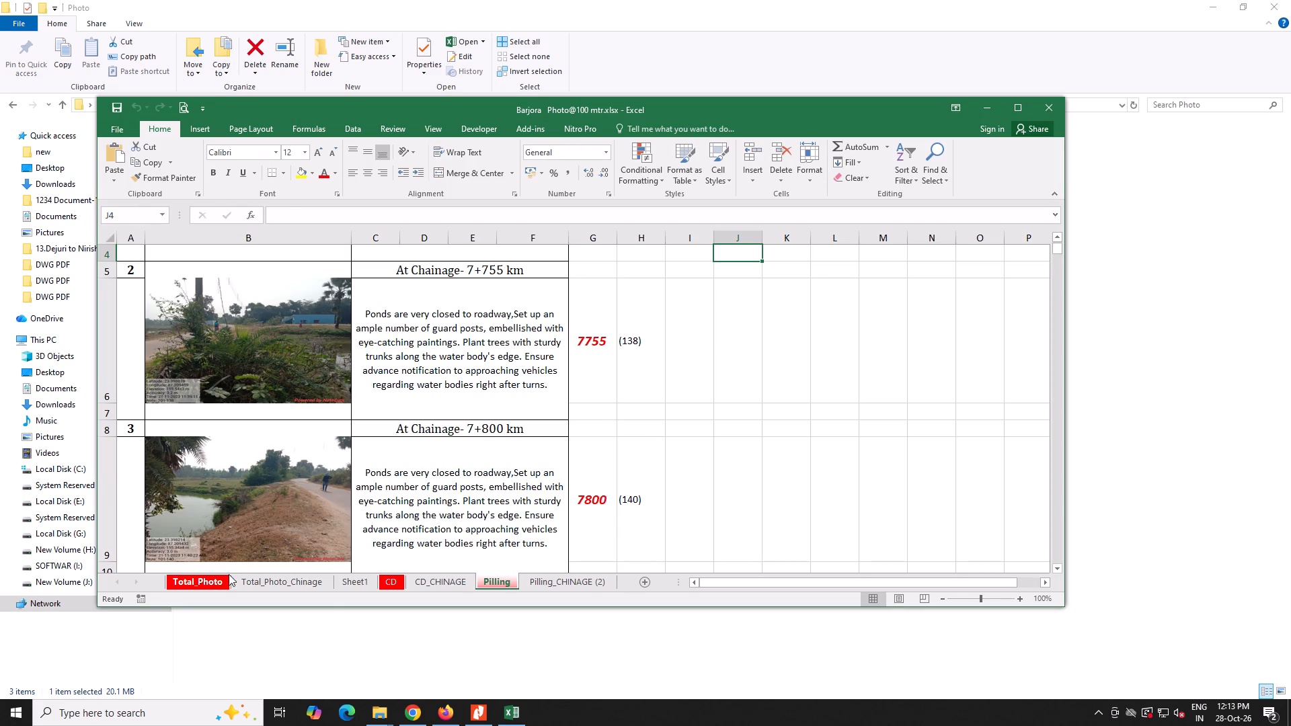
On the Total_Photo sheet, set the chainage value in G462, for the 13+000 km photo, to 1295.
{"action": "left_click", "coordinate": [220, 578]}
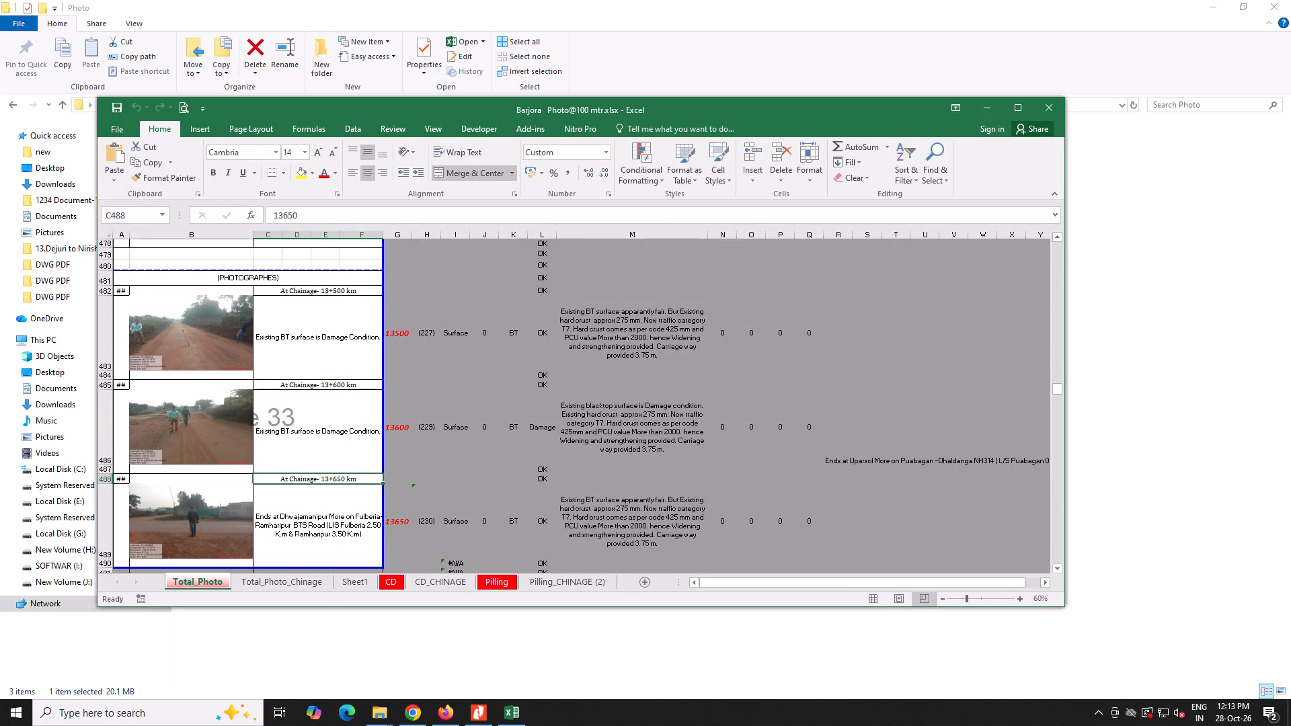
{"action": "scroll", "coordinate": [599, 438], "scroll_direction": "down", "scroll_amount": 3}
{"action": "scroll", "coordinate": [599, 438], "scroll_direction": "up", "scroll_amount": 4}
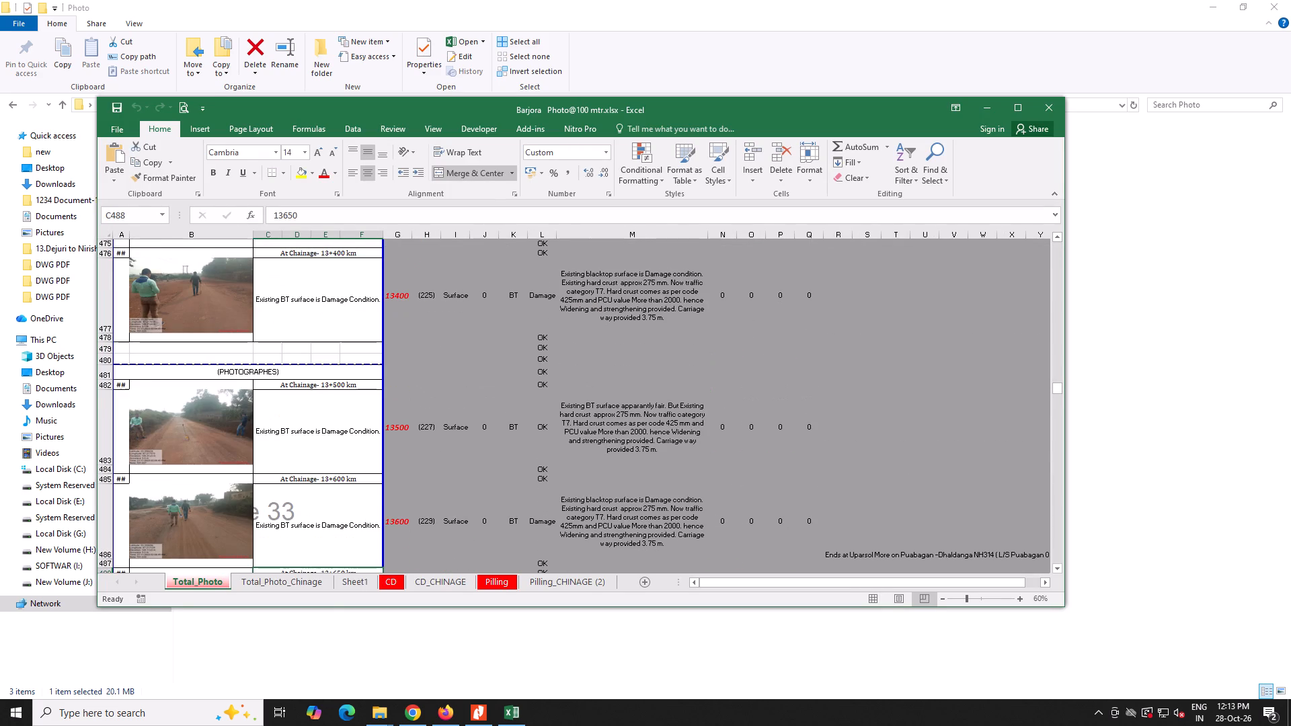
{"action": "scroll", "coordinate": [598, 435], "scroll_direction": "up", "scroll_amount": 4}
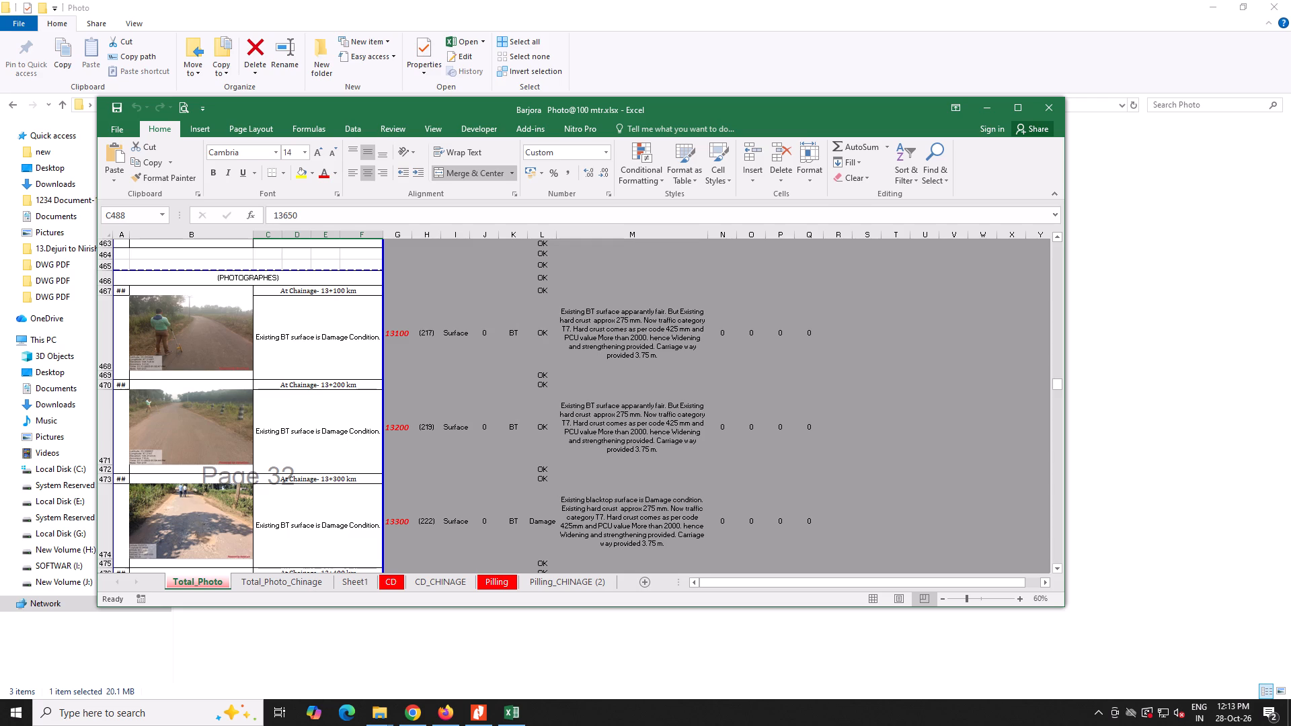
{"action": "scroll", "coordinate": [564, 438], "scroll_direction": "up", "scroll_amount": 4}
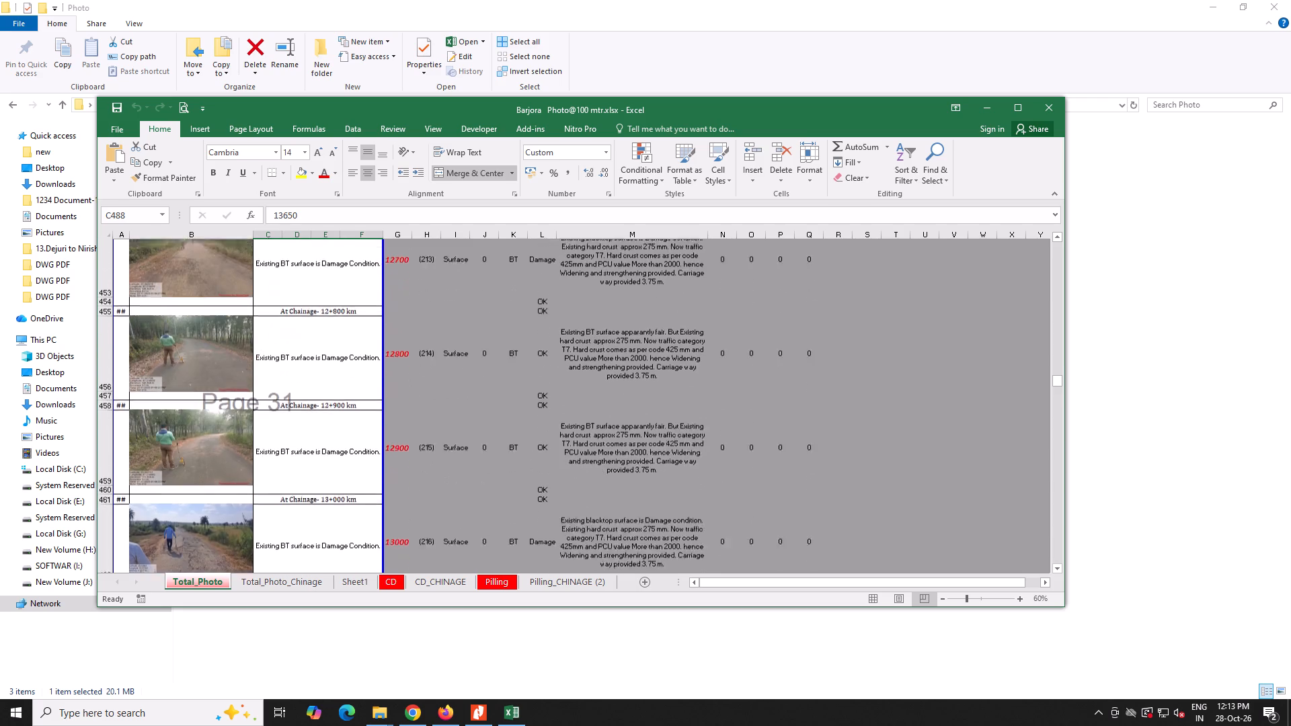
{"action": "scroll", "coordinate": [564, 438], "scroll_direction": "down", "scroll_amount": 1}
{"action": "left_click", "coordinate": [336, 444]}
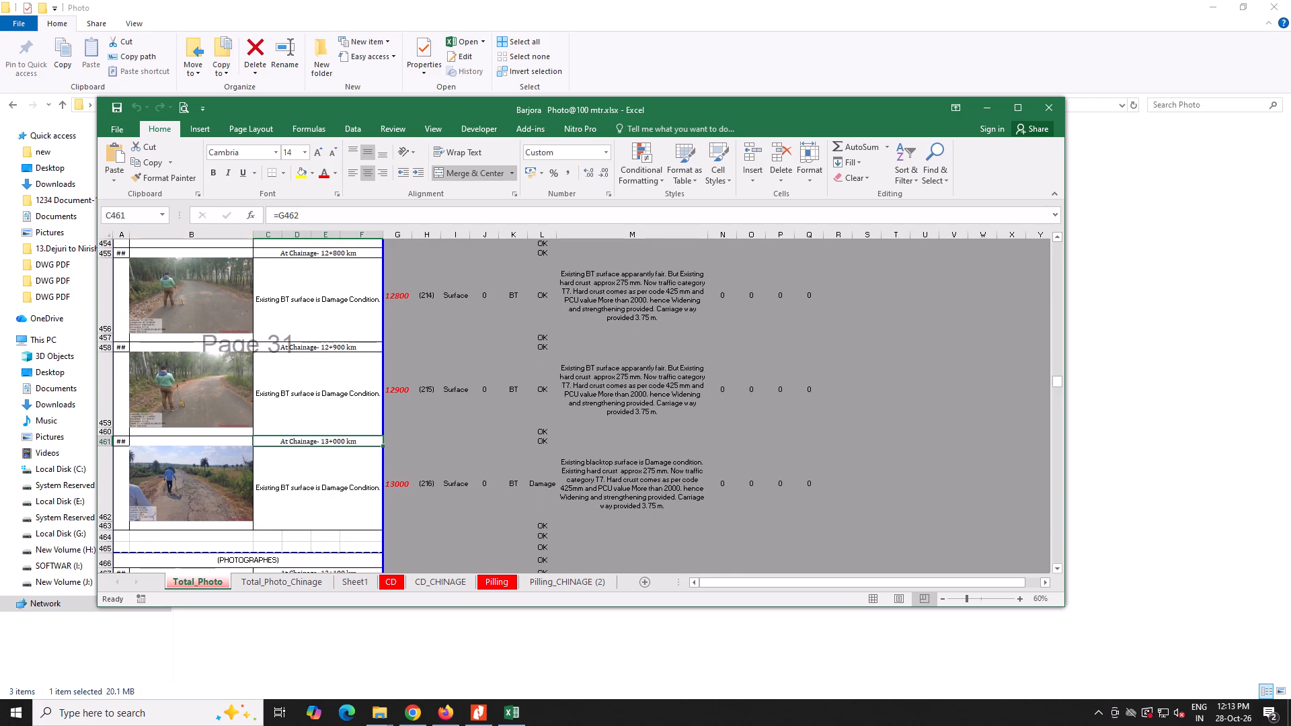
{"action": "left_click", "coordinate": [412, 478]}
{"action": "type", "text": "1295"}
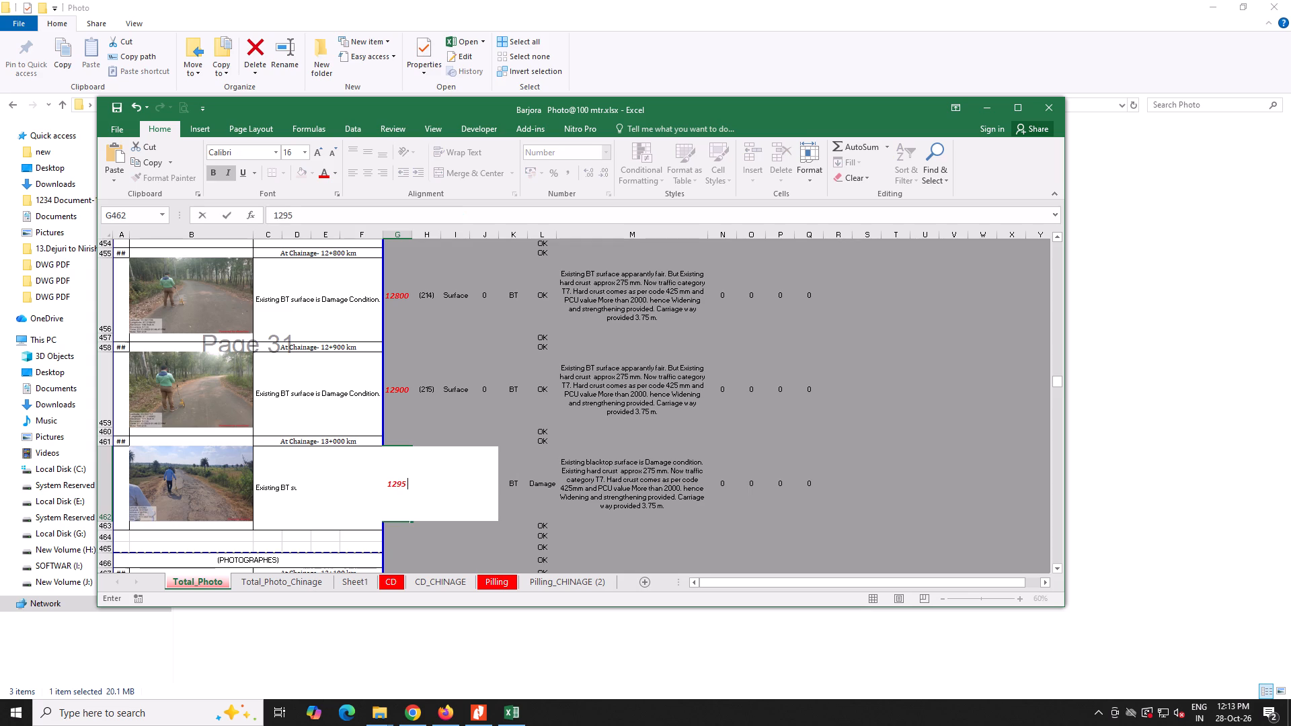
{"action": "key", "text": "Return"}
Set the Total_Photo print area to columns A to F, from row 1 through row 463.
{"action": "left_click_drag", "start_coordinate": [340, 488], "coordinate": [43, 0]}
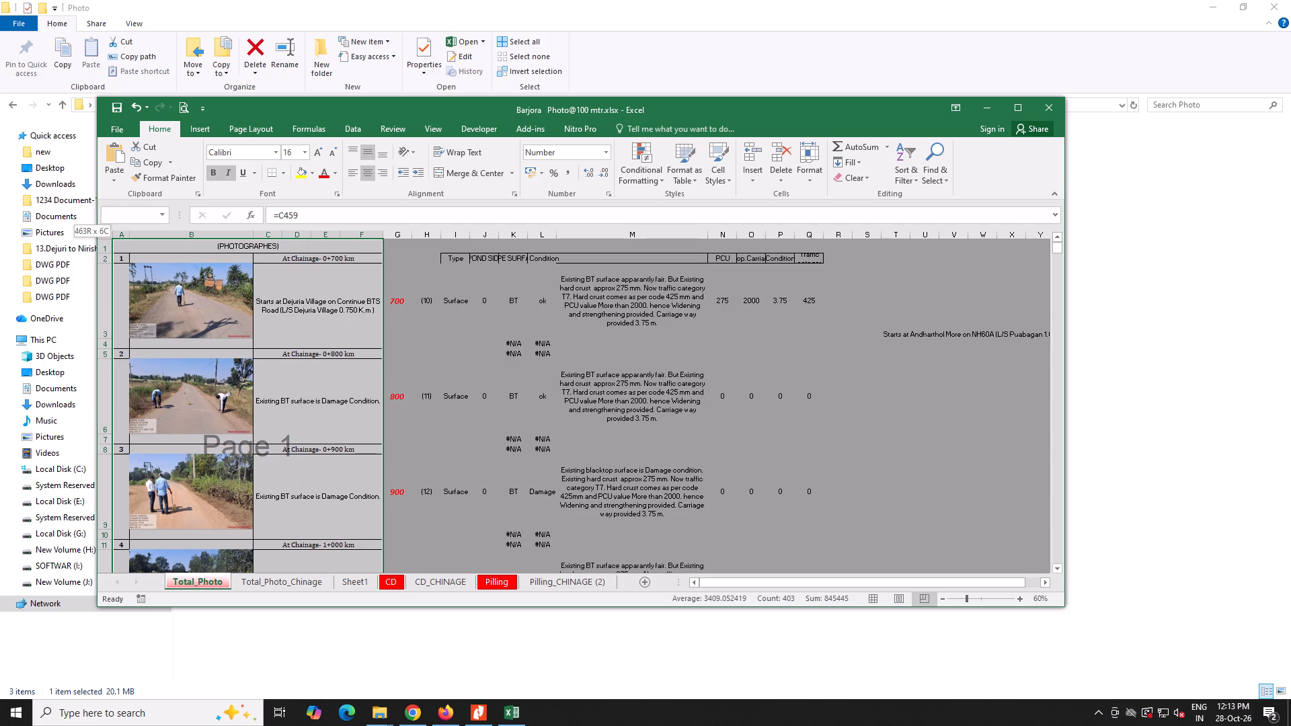
{"action": "left_click_drag", "start_coordinate": [43, 0], "coordinate": [42, 0]}
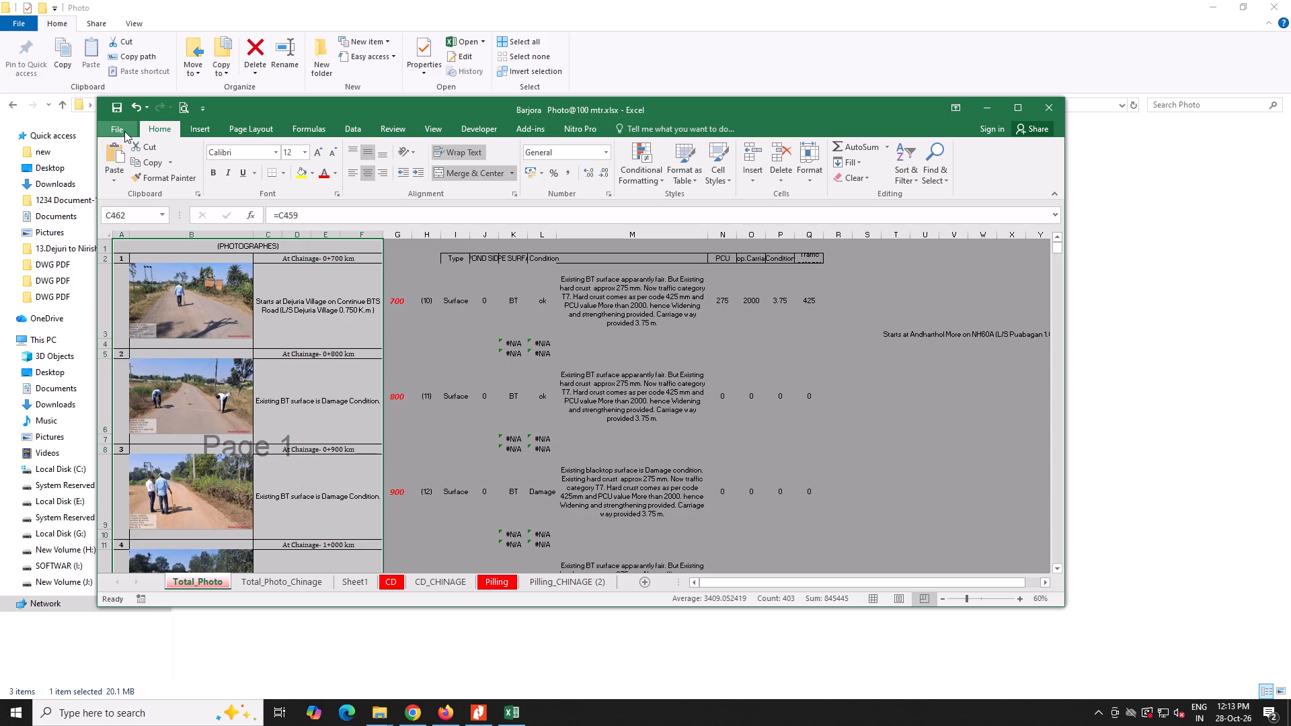
{"action": "left_click", "coordinate": [124, 132]}
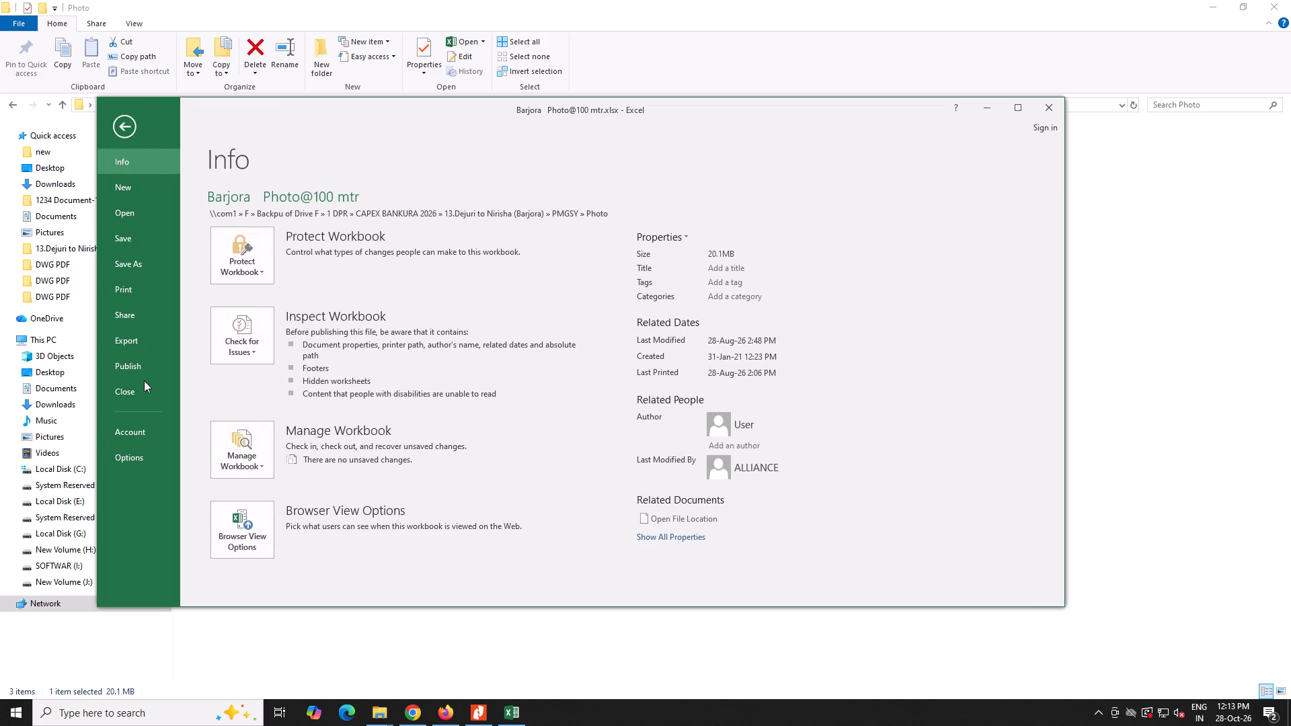
{"action": "key", "text": "Escape"}
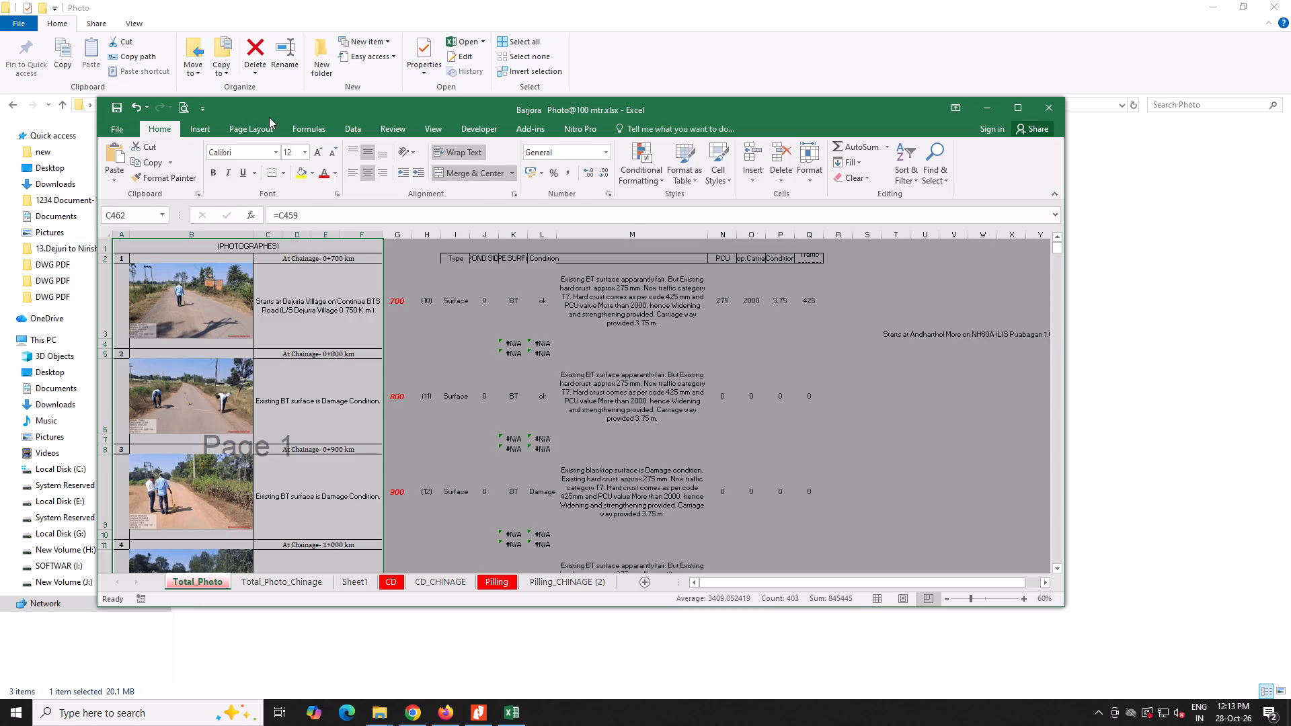
{"action": "left_click", "coordinate": [257, 134]}
{"action": "left_click", "coordinate": [299, 167]}
{"action": "left_click", "coordinate": [313, 190]}
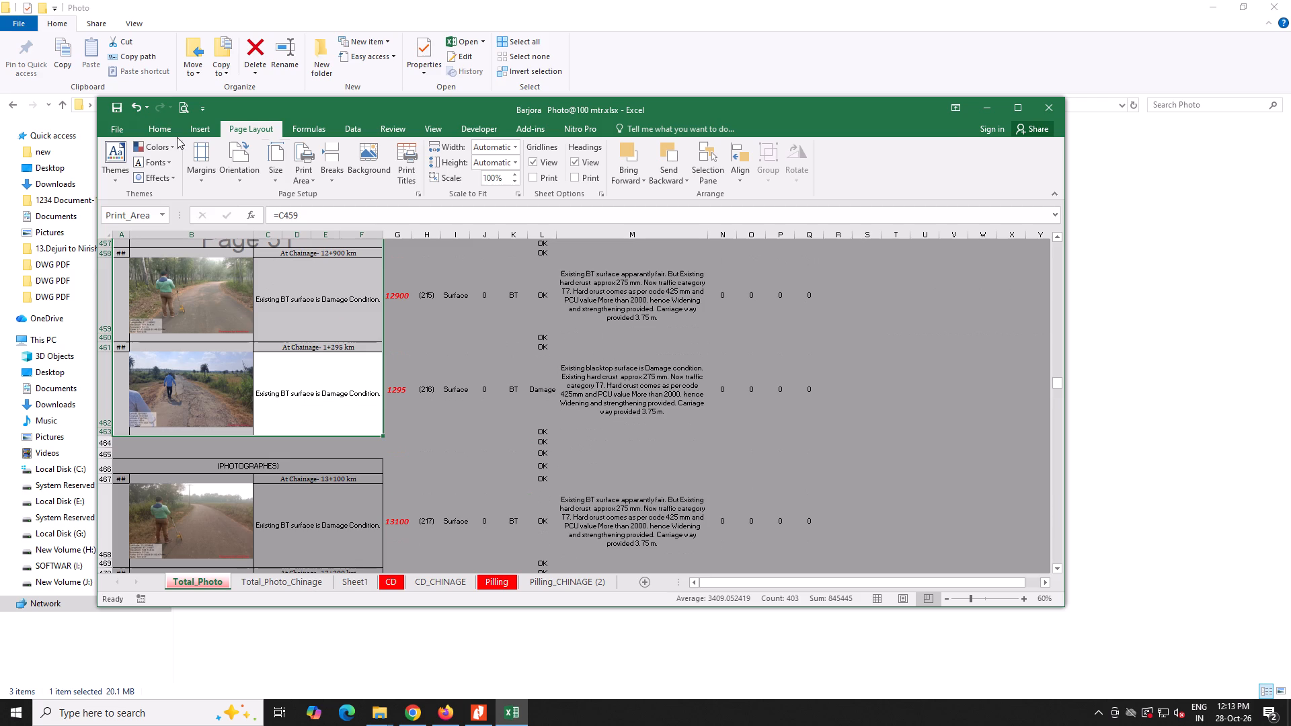
Export the sheet as a PDF named Barjora Photo@100 mtr.pdf in the Photo folder.
{"action": "left_click", "coordinate": [120, 128]}
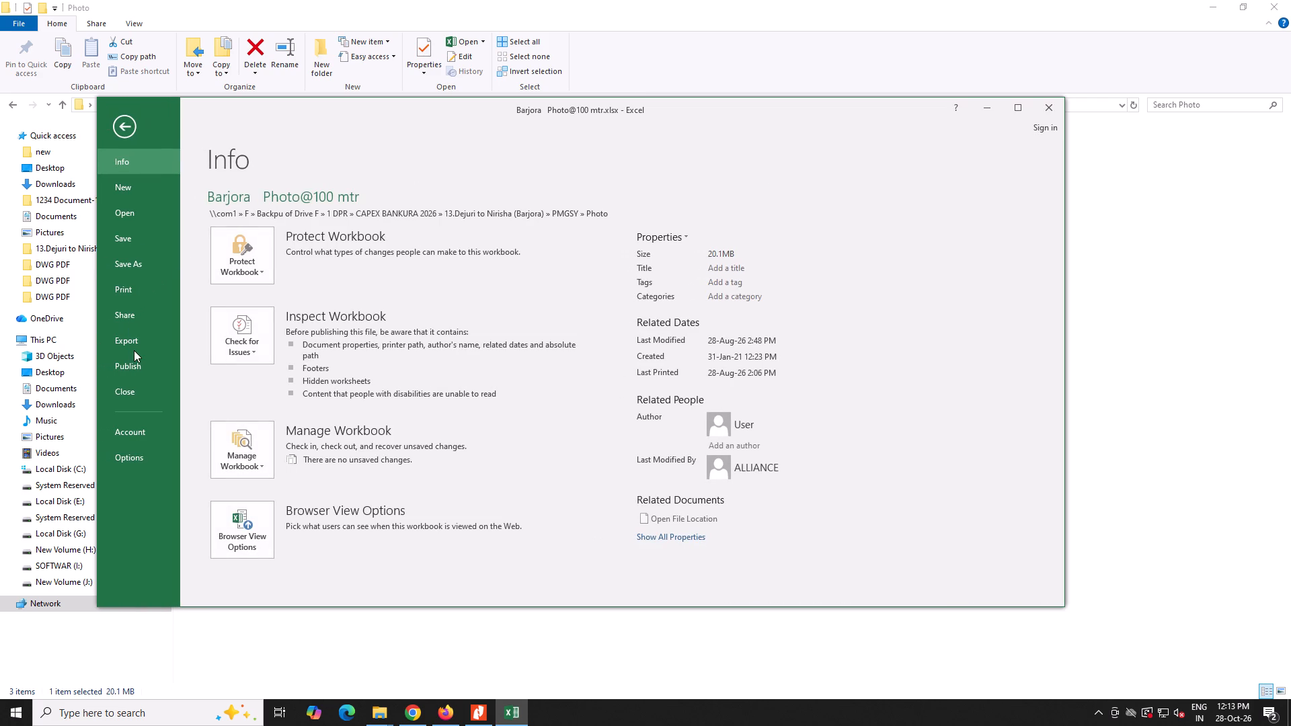
{"action": "left_click", "coordinate": [134, 346]}
{"action": "left_click", "coordinate": [471, 302]}
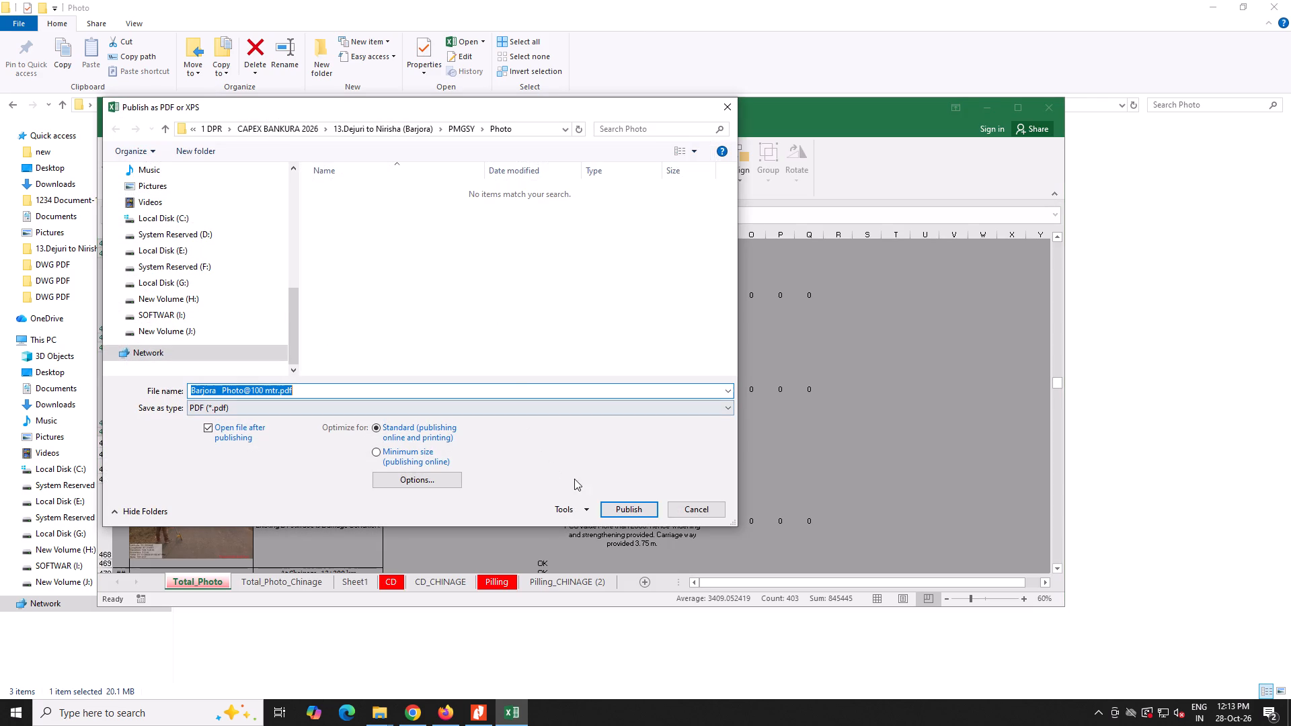
{"action": "left_click", "coordinate": [630, 512]}
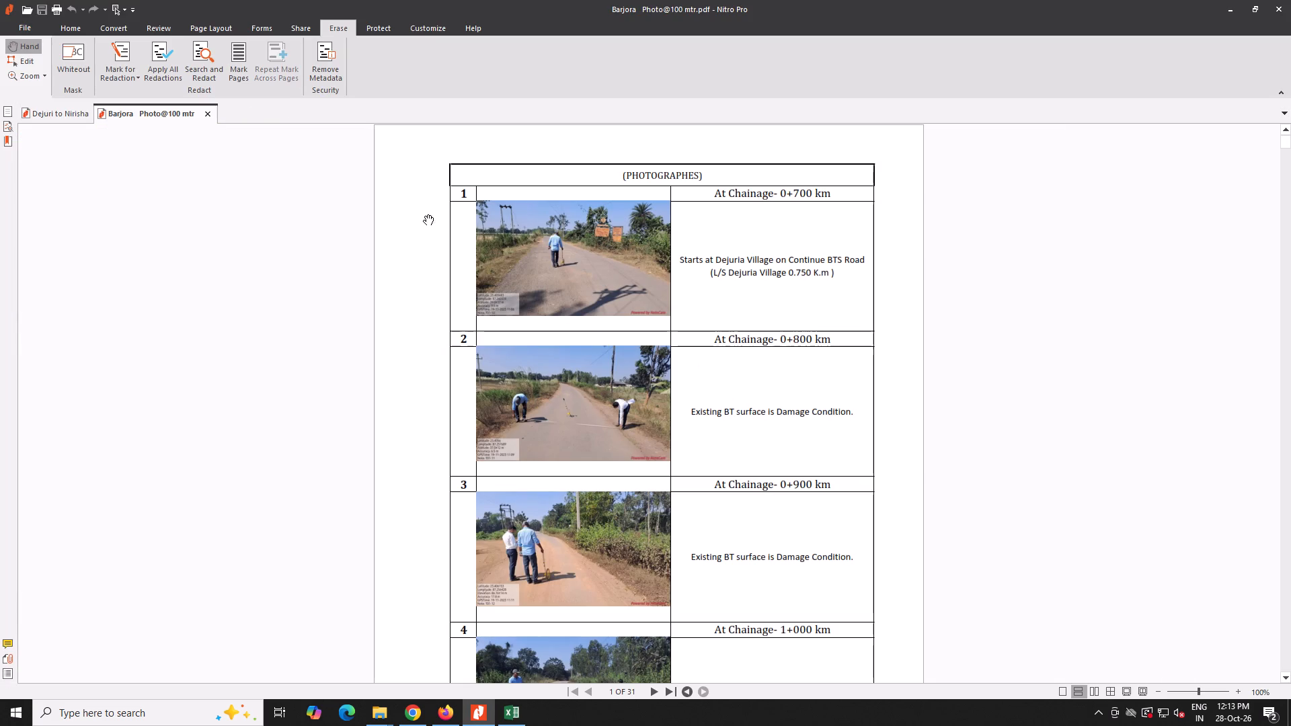
Close the exported photo PDF in Nitro Pro and close the photo workbook without saving its changes.
{"action": "left_click", "coordinate": [208, 118]}
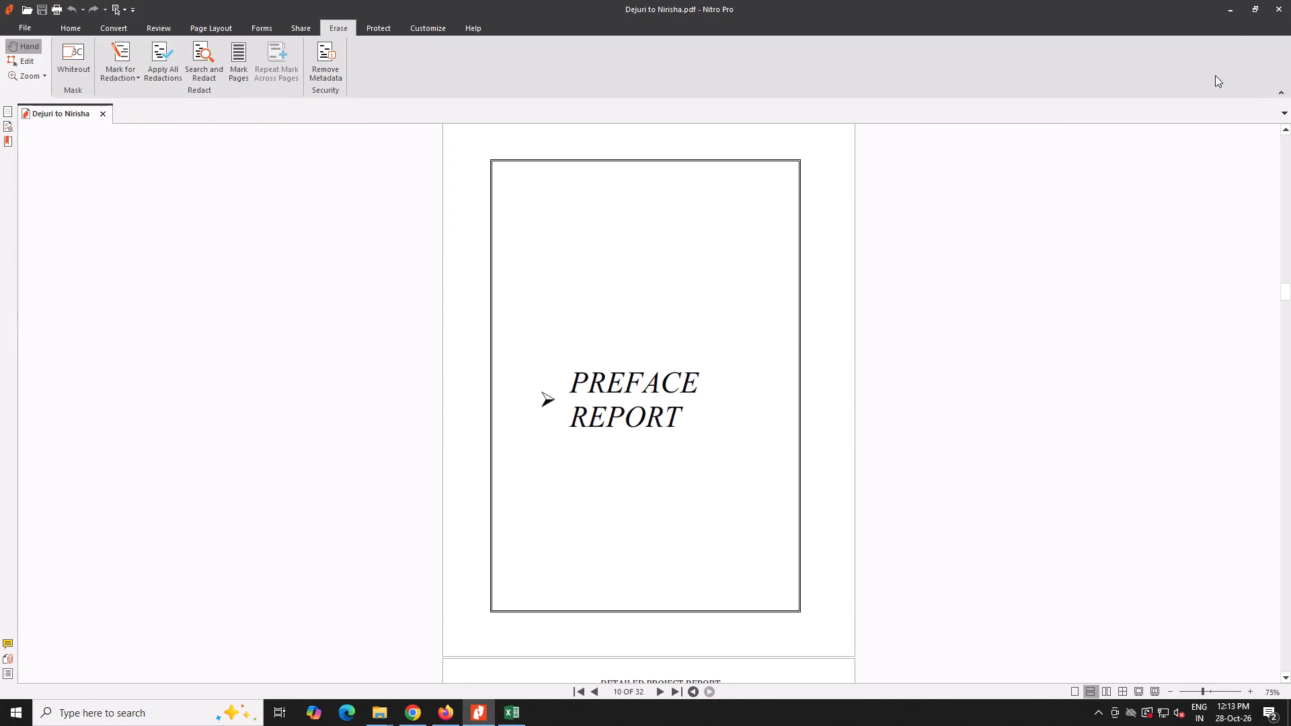
{"action": "left_click", "coordinate": [1233, 1]}
{"action": "left_click", "coordinate": [1058, 109]}
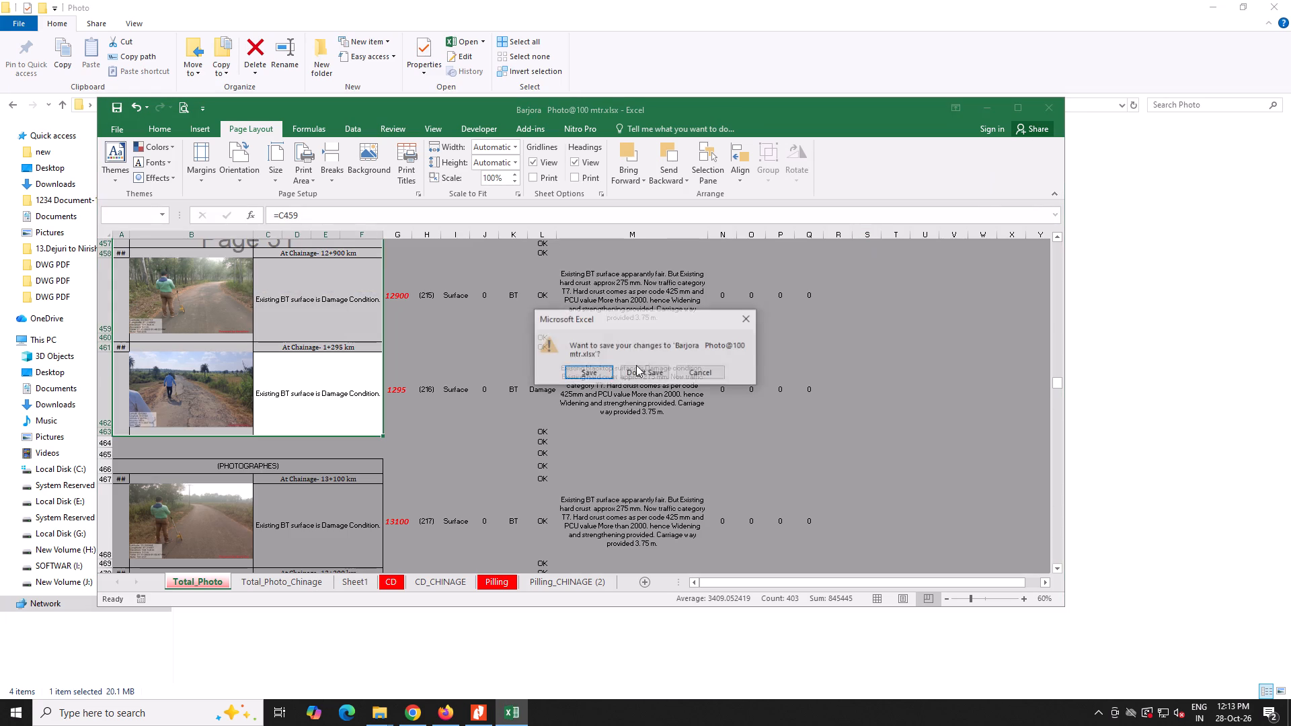
{"action": "left_click", "coordinate": [653, 374]}
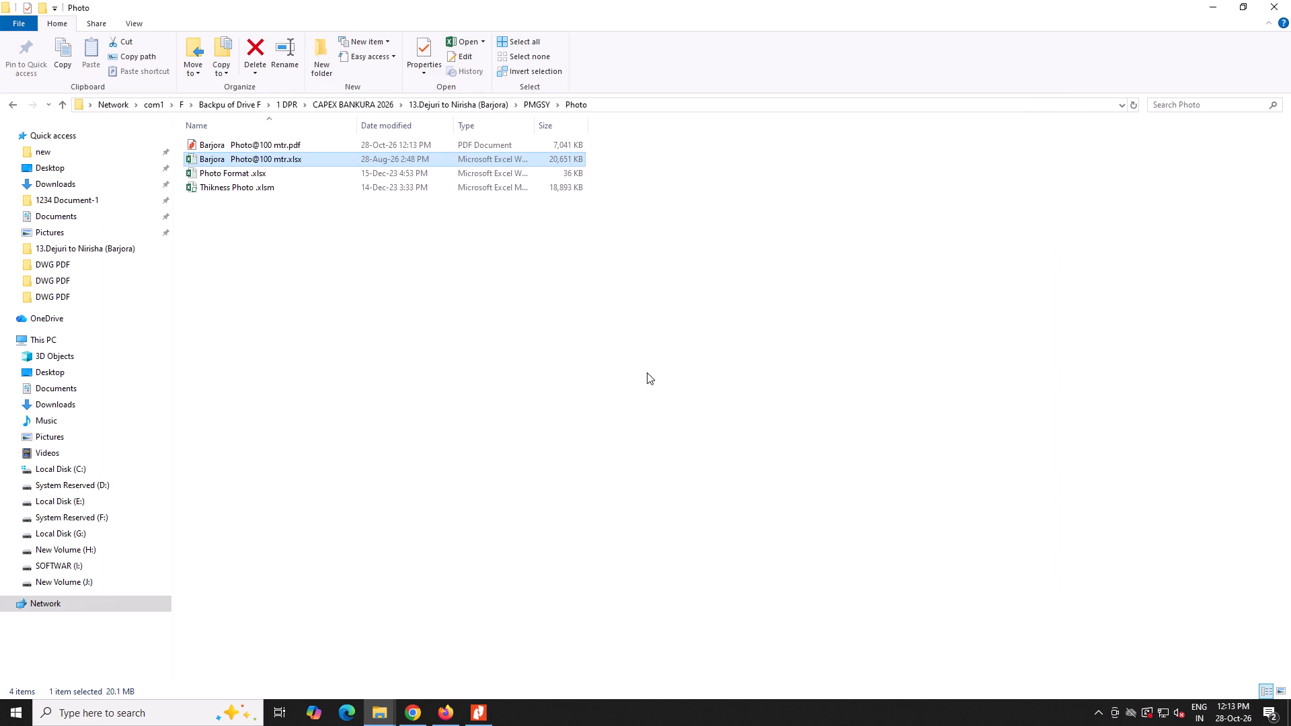
Copy Barjora Photo@100 mtr.pdf from the Photo folder and place the copy in the DWG PDF folder of 13.Dejuri to Nirisha (Barjora).
{"action": "left_click", "coordinate": [294, 144]}
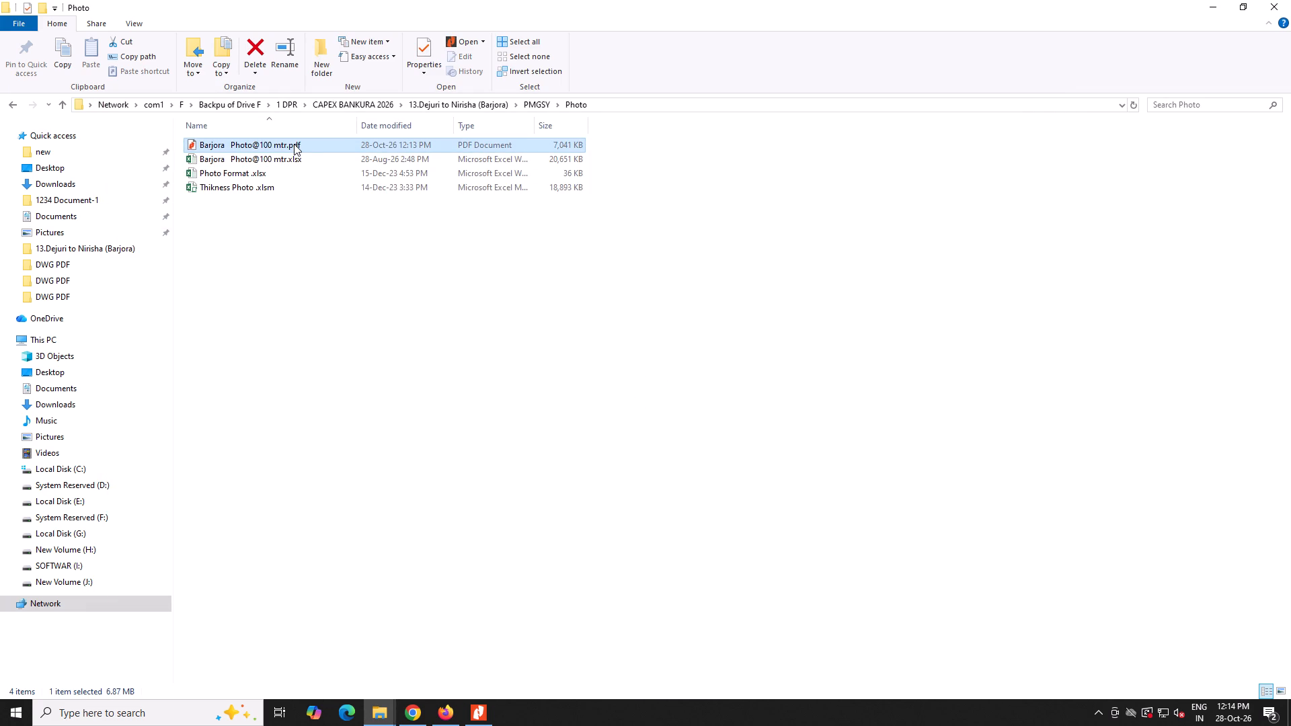
{"action": "key", "text": "ctrl+c"}
{"action": "left_click", "coordinate": [540, 109]}
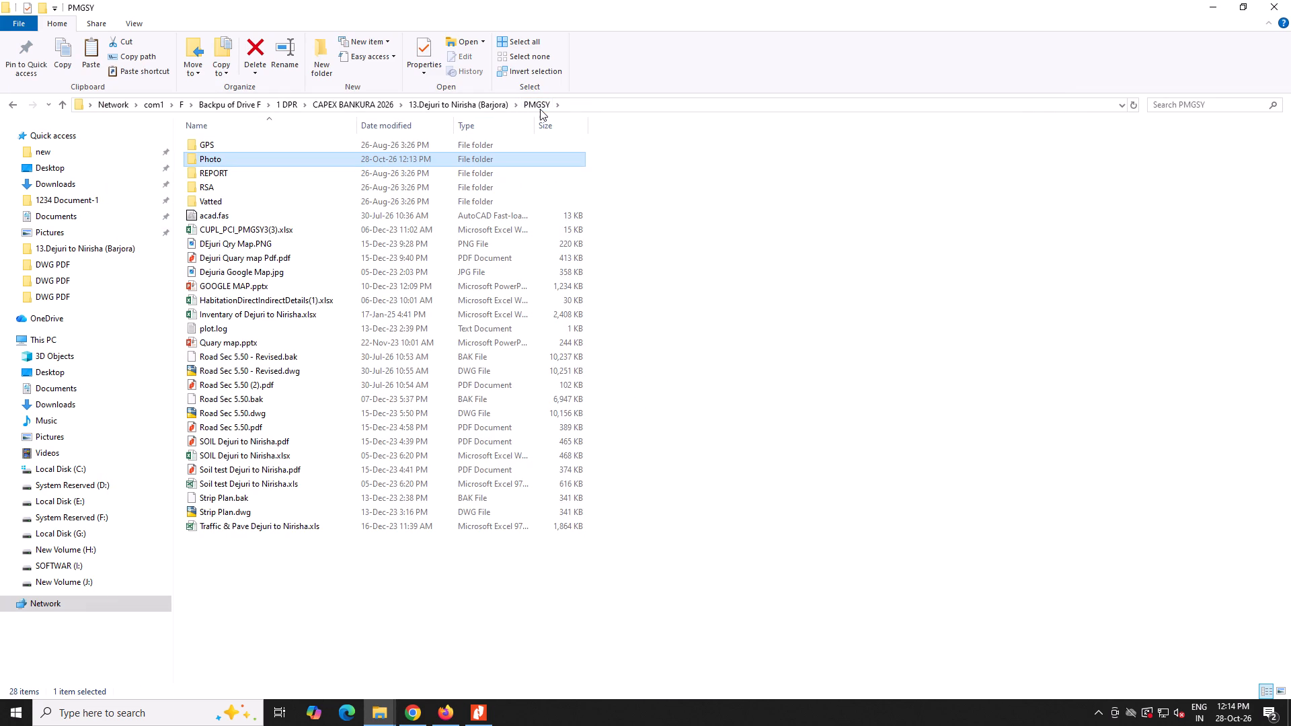
{"action": "left_click", "coordinate": [497, 105]}
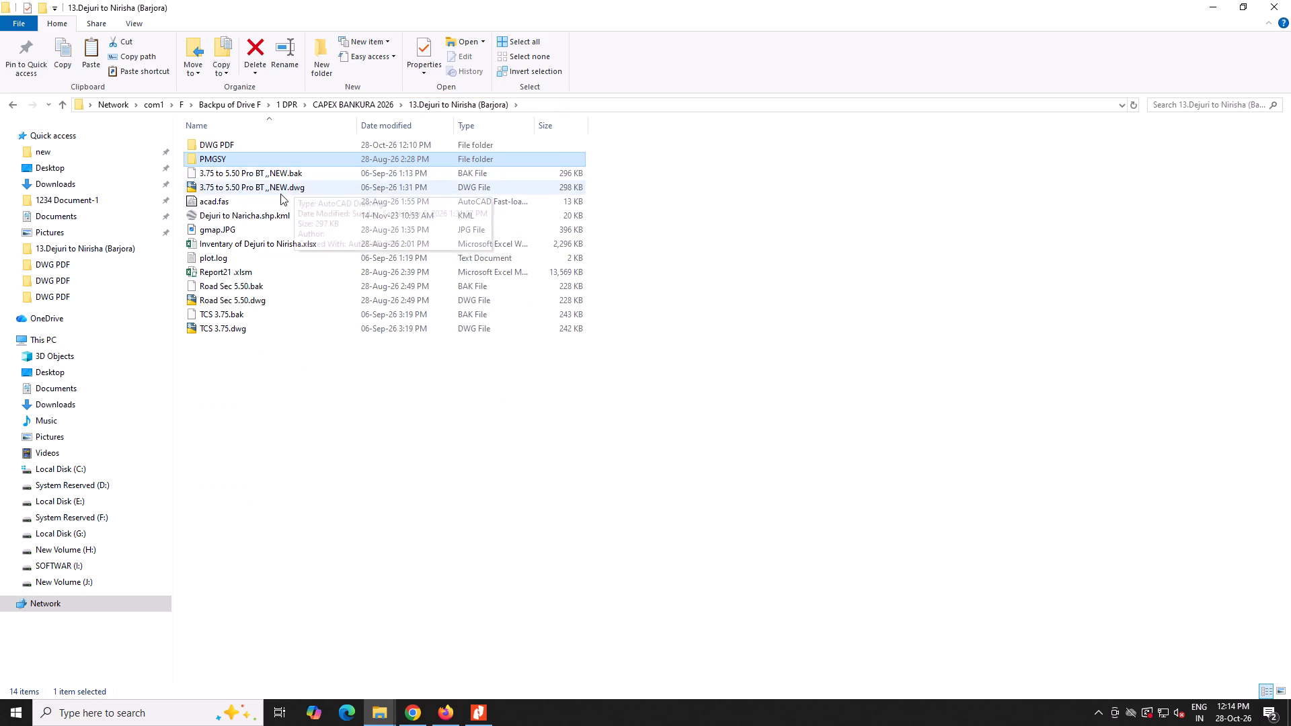
{"action": "left_click", "coordinate": [270, 388]}
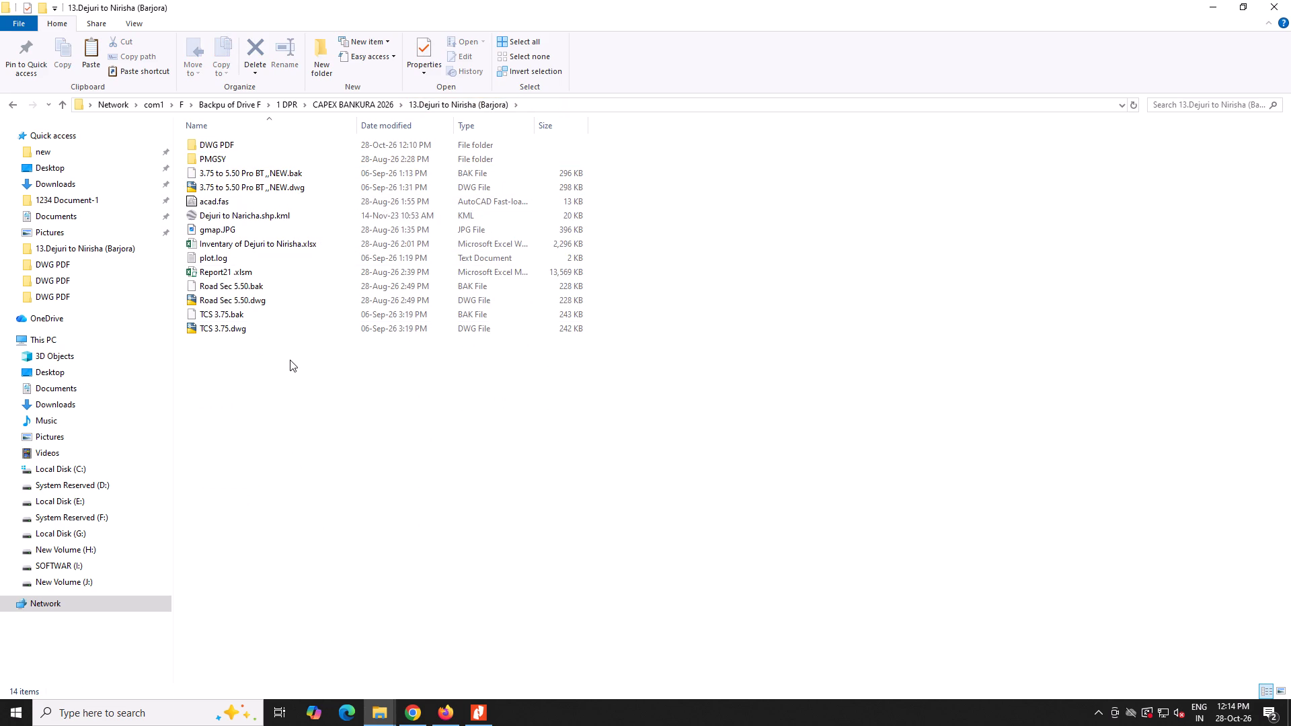
{"action": "key", "text": "ctrl+v"}
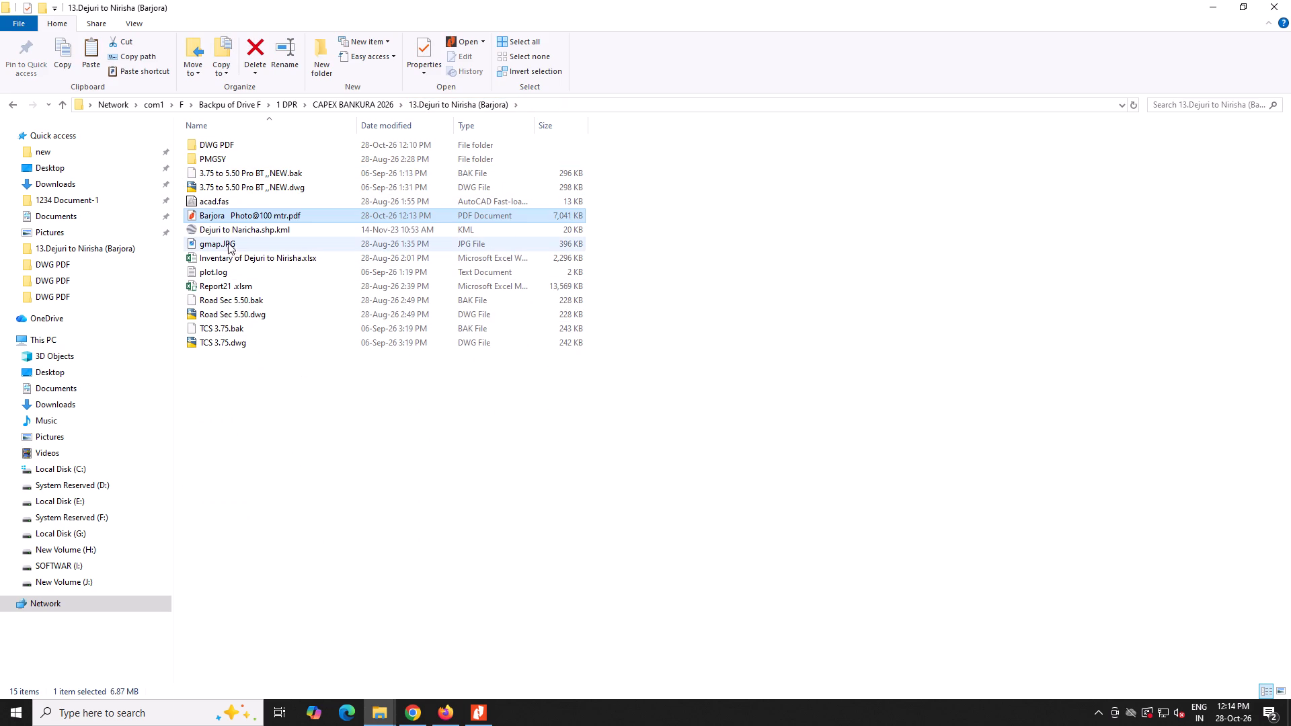
{"action": "key", "text": "ctrl+x"}
{"action": "double_click", "coordinate": [258, 144]}
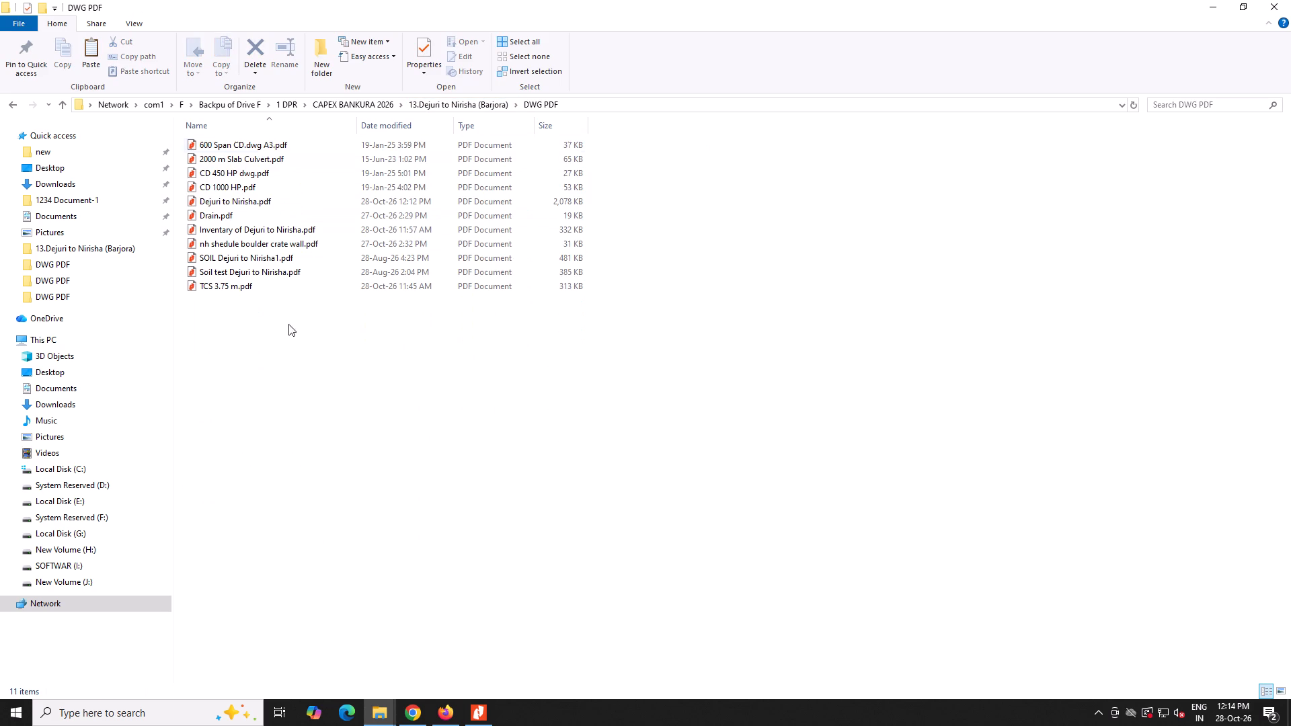
{"action": "left_click", "coordinate": [306, 440]}
{"action": "key", "text": "ctrl+v"}
{"action": "left_click", "coordinate": [307, 440]}
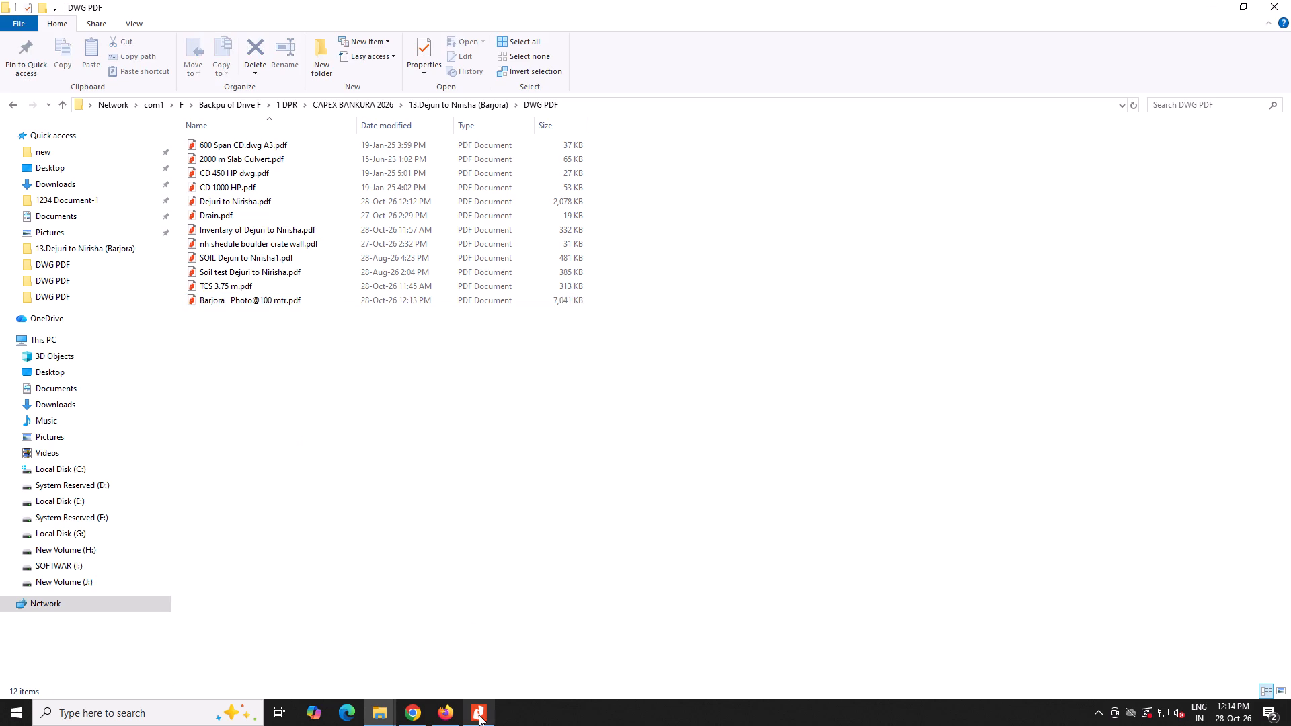
Insert all pages of Barjora Photo@100 mtr.pdf from the 13.Dejuri to Nirisha (Barjora) DWG PDF folder before the Preface Report page in Nitro Pro.
{"action": "left_click", "coordinate": [479, 715]}
{"action": "scroll", "coordinate": [632, 401], "scroll_direction": "up", "scroll_amount": 9}
{"action": "scroll", "coordinate": [634, 401], "scroll_direction": "down", "scroll_amount": 9}
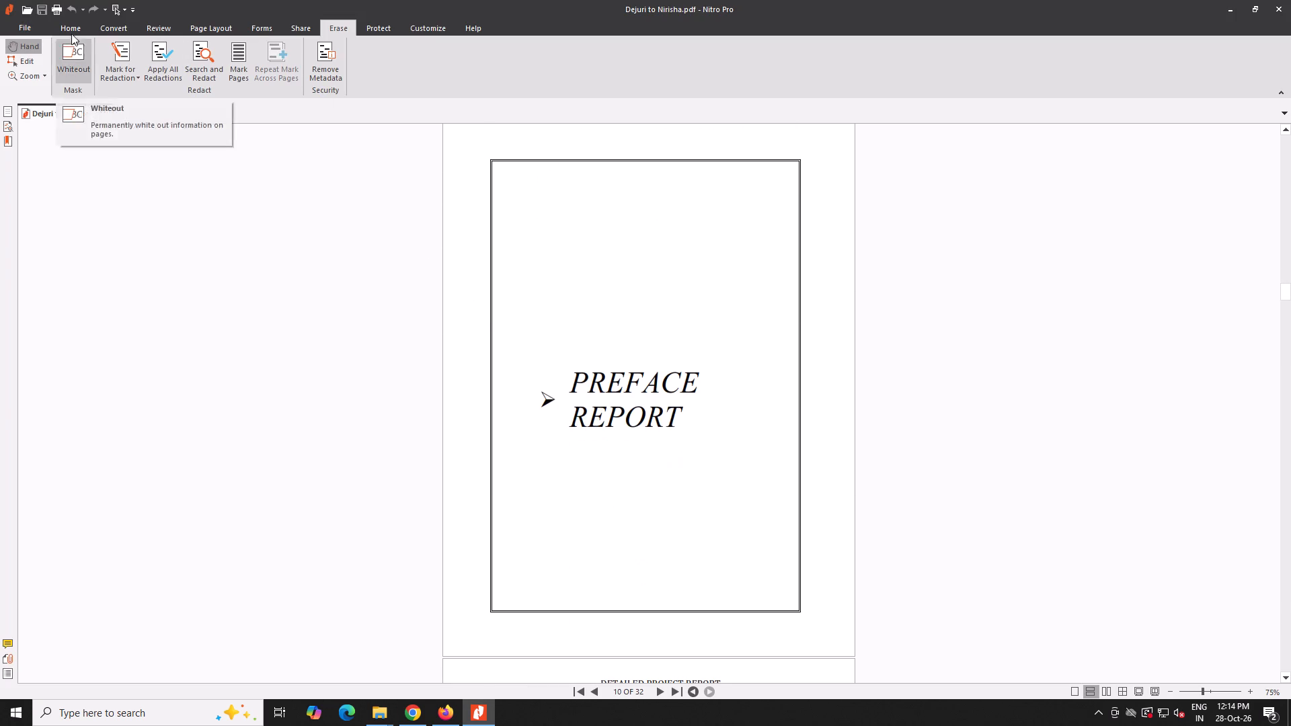
{"action": "left_click", "coordinate": [71, 31]}
{"action": "left_click", "coordinate": [348, 73]}
{"action": "left_click", "coordinate": [360, 88]}
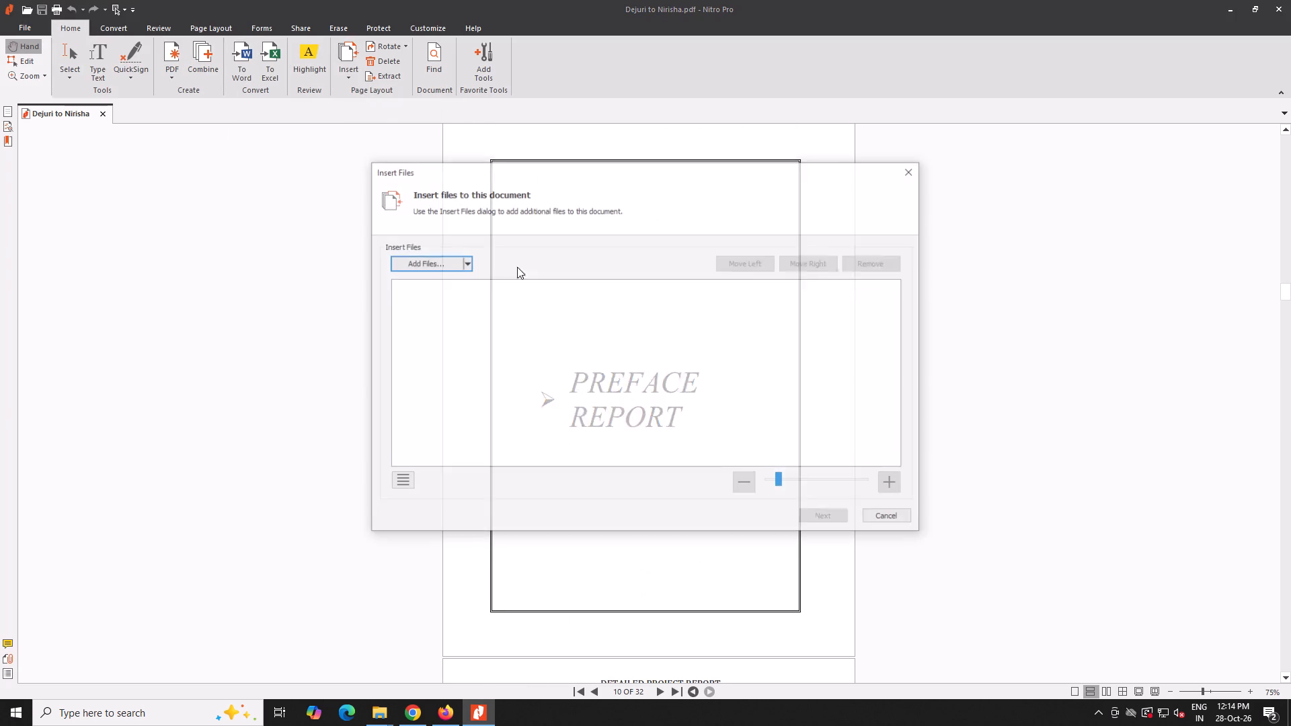
{"action": "left_click", "coordinate": [422, 266]}
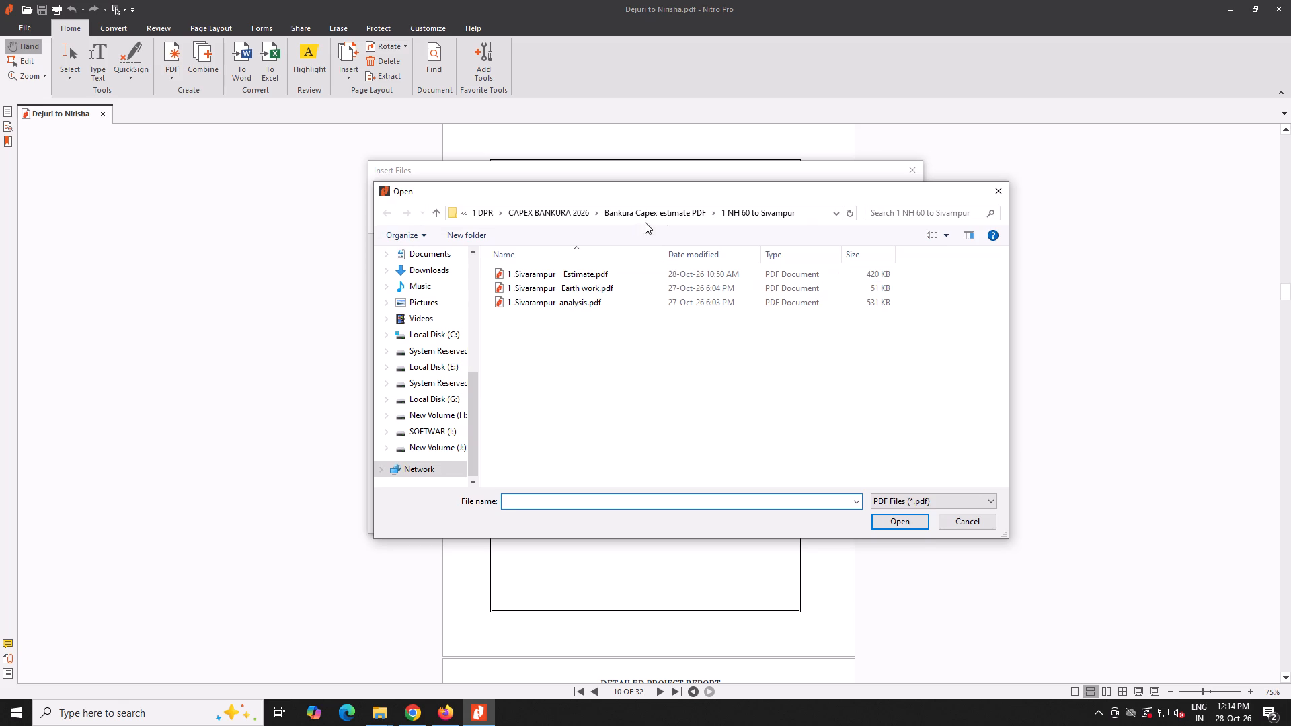
{"action": "left_click", "coordinate": [561, 215]}
{"action": "scroll", "coordinate": [576, 415], "scroll_direction": "down", "scroll_amount": 3}
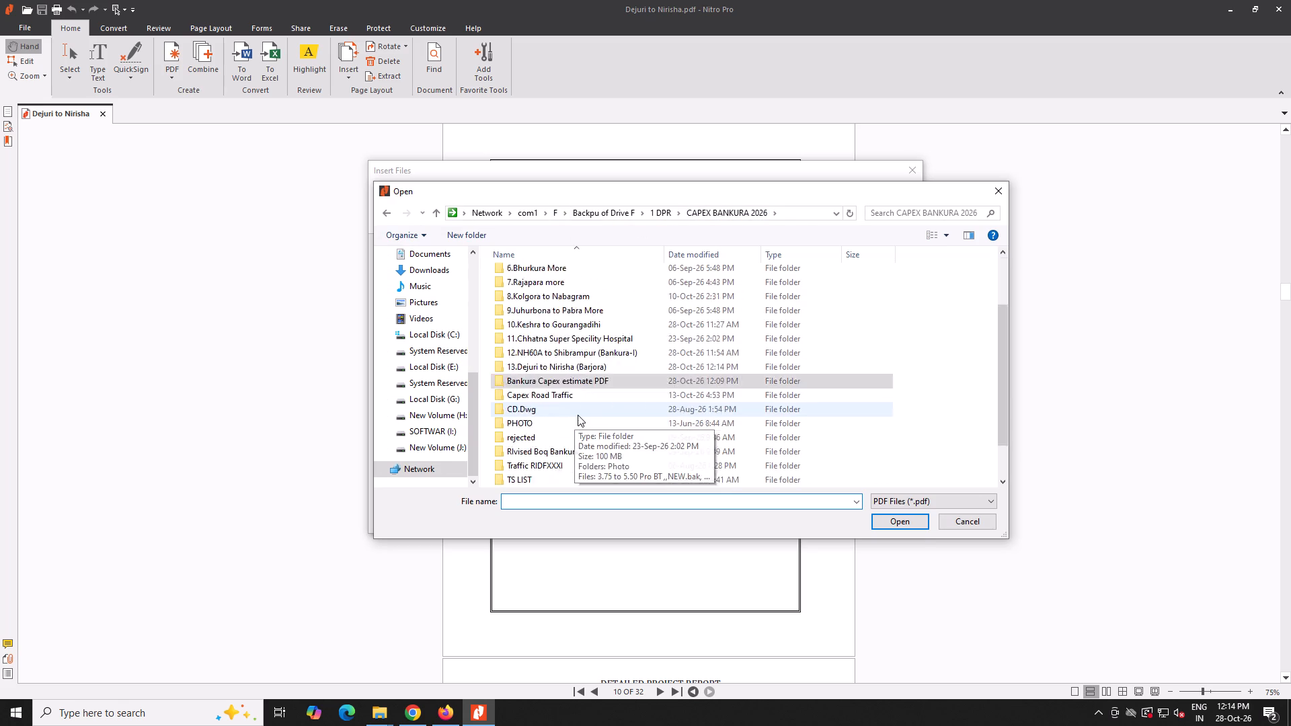
{"action": "scroll", "coordinate": [578, 415], "scroll_direction": "down", "scroll_amount": 2}
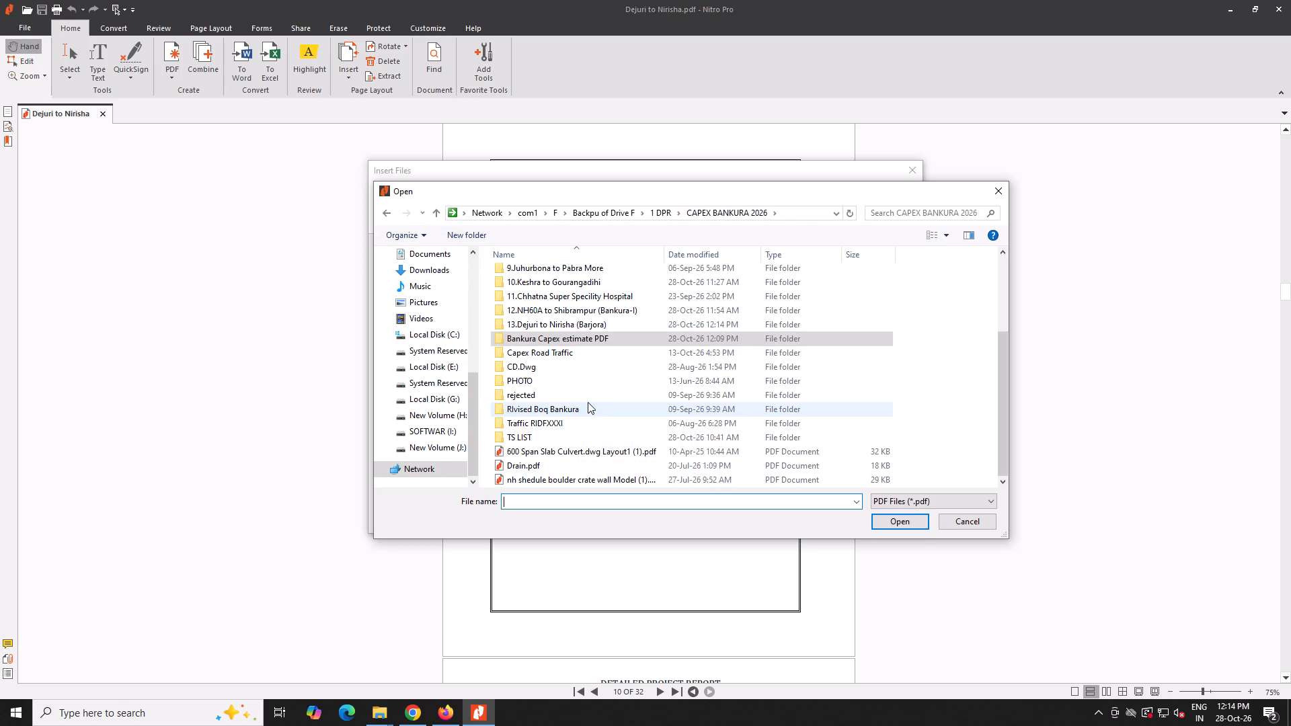
{"action": "double_click", "coordinate": [586, 329]}
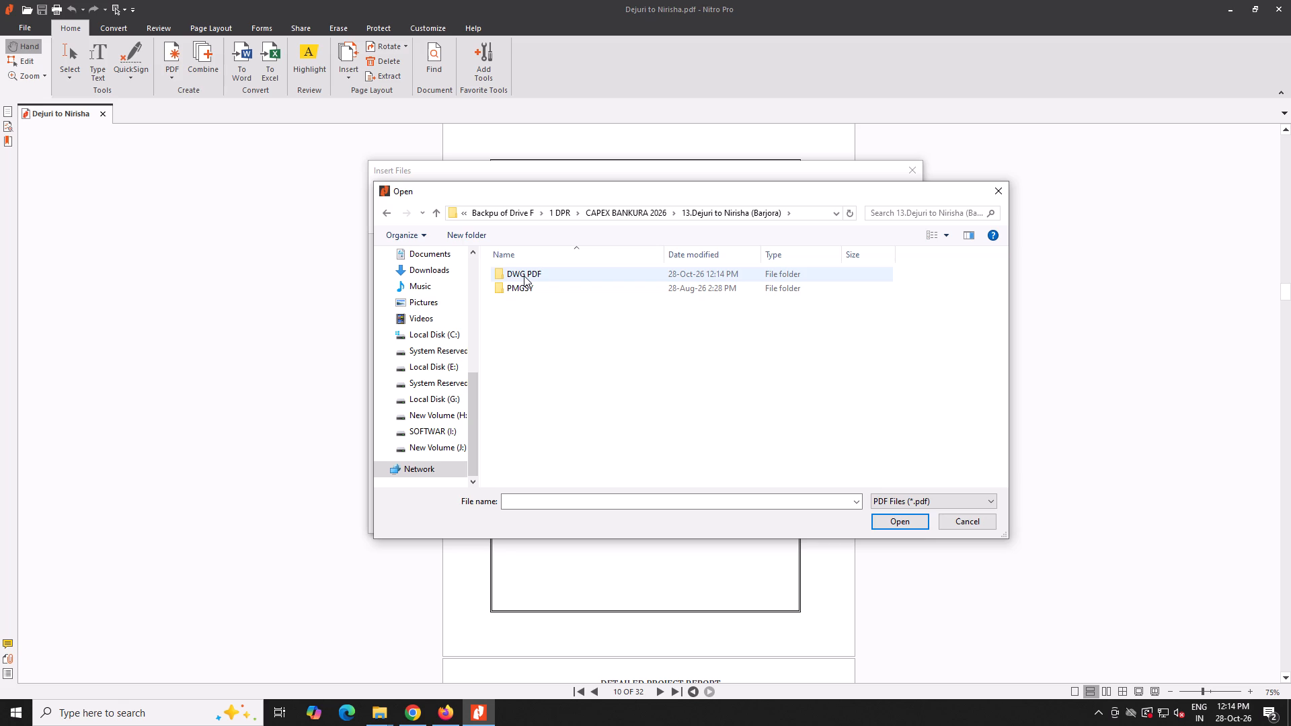
{"action": "double_click", "coordinate": [524, 276]}
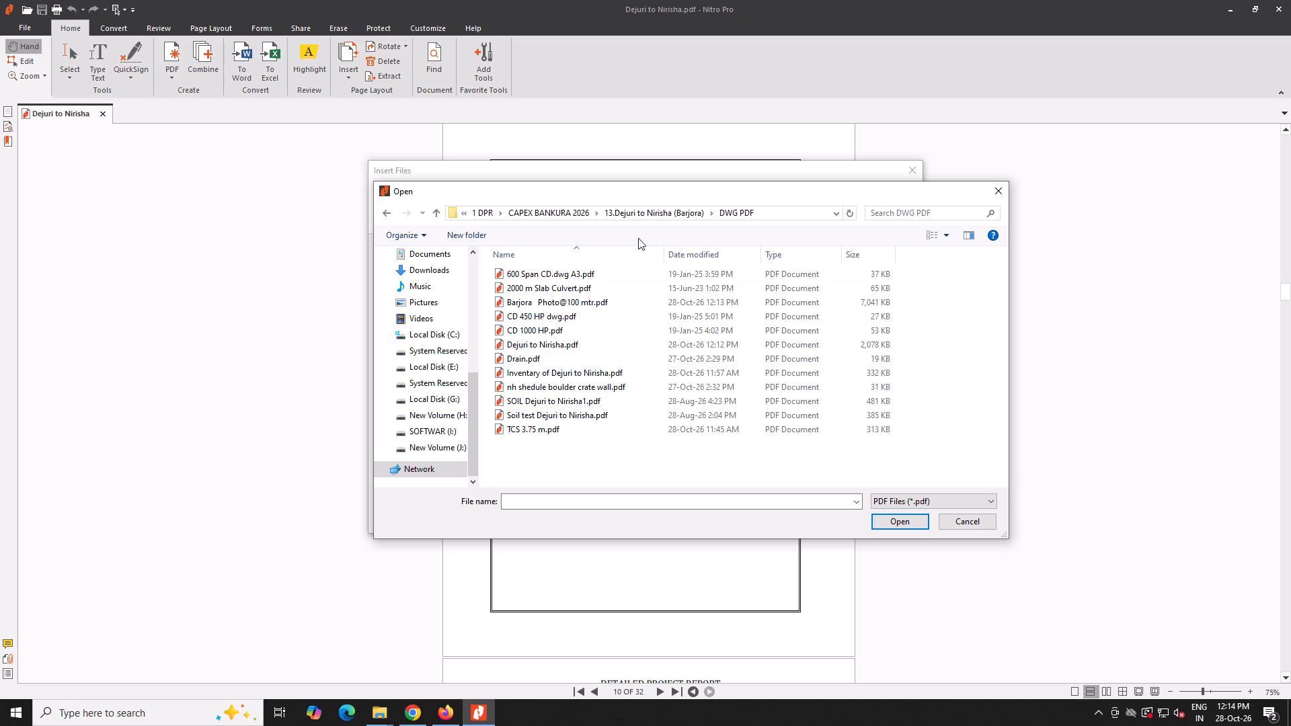
{"action": "left_click", "coordinate": [661, 218]}
{"action": "double_click", "coordinate": [548, 276]}
{"action": "double_click", "coordinate": [541, 303]}
{"action": "left_click", "coordinate": [813, 514]}
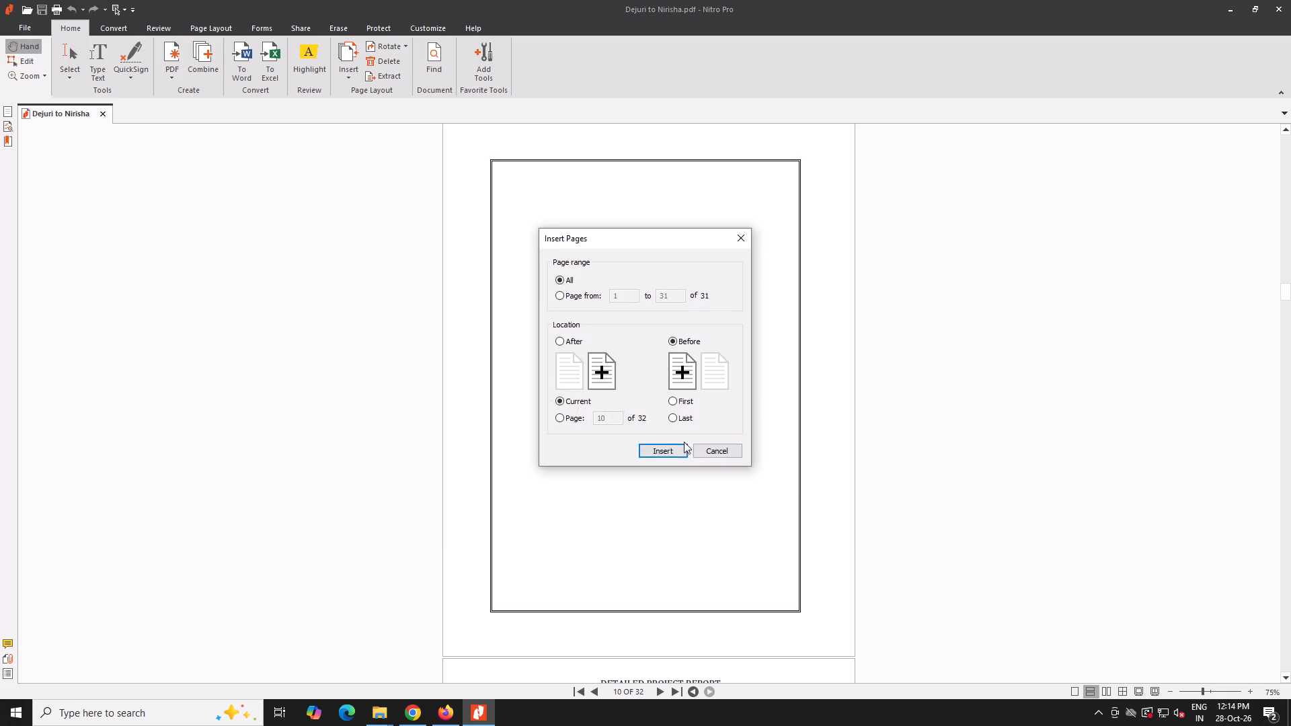
{"action": "left_click", "coordinate": [670, 454]}
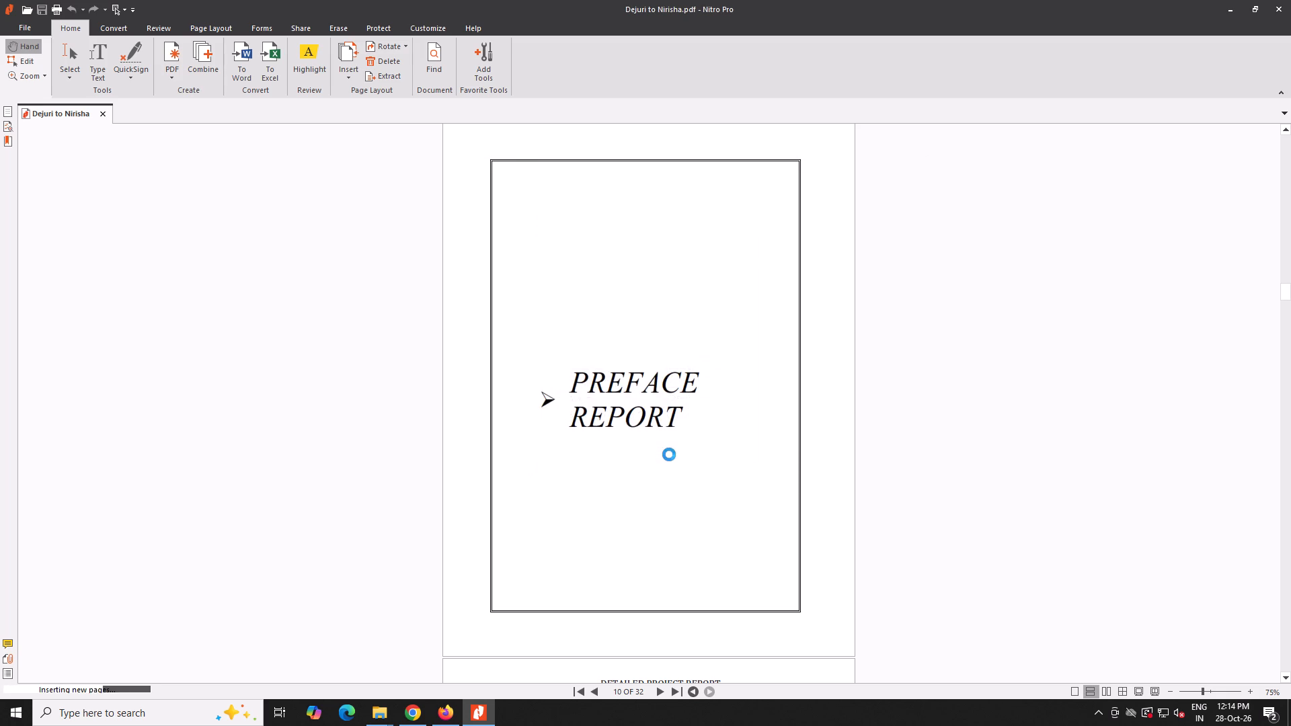
Insert all pages of Inventary of Dejuri to Nirisha.pdf before the Soil Investigation divider page, page 50.
{"action": "scroll", "coordinate": [669, 454], "scroll_direction": "down", "scroll_amount": 6}
{"action": "triple_click", "coordinate": [656, 685]}
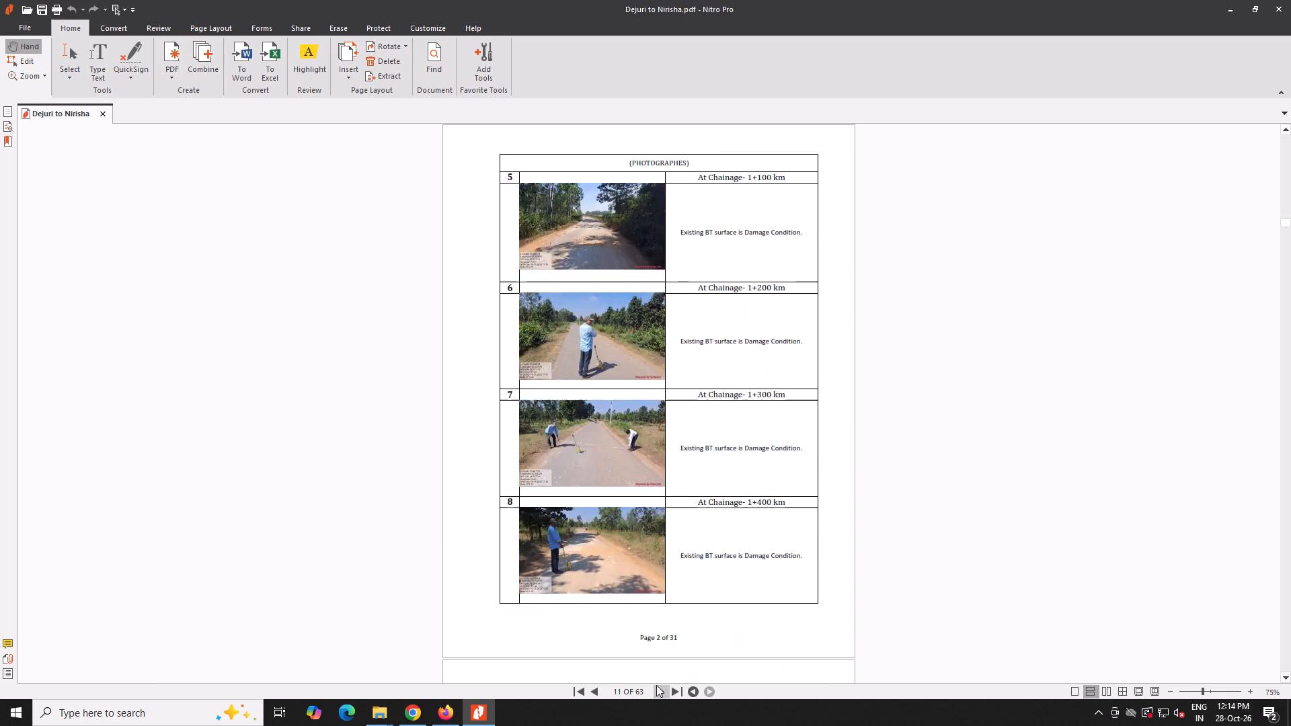
{"action": "triple_click", "coordinate": [658, 685]}
{"action": "double_click", "coordinate": [658, 685]}
{"action": "triple_click", "coordinate": [658, 685]}
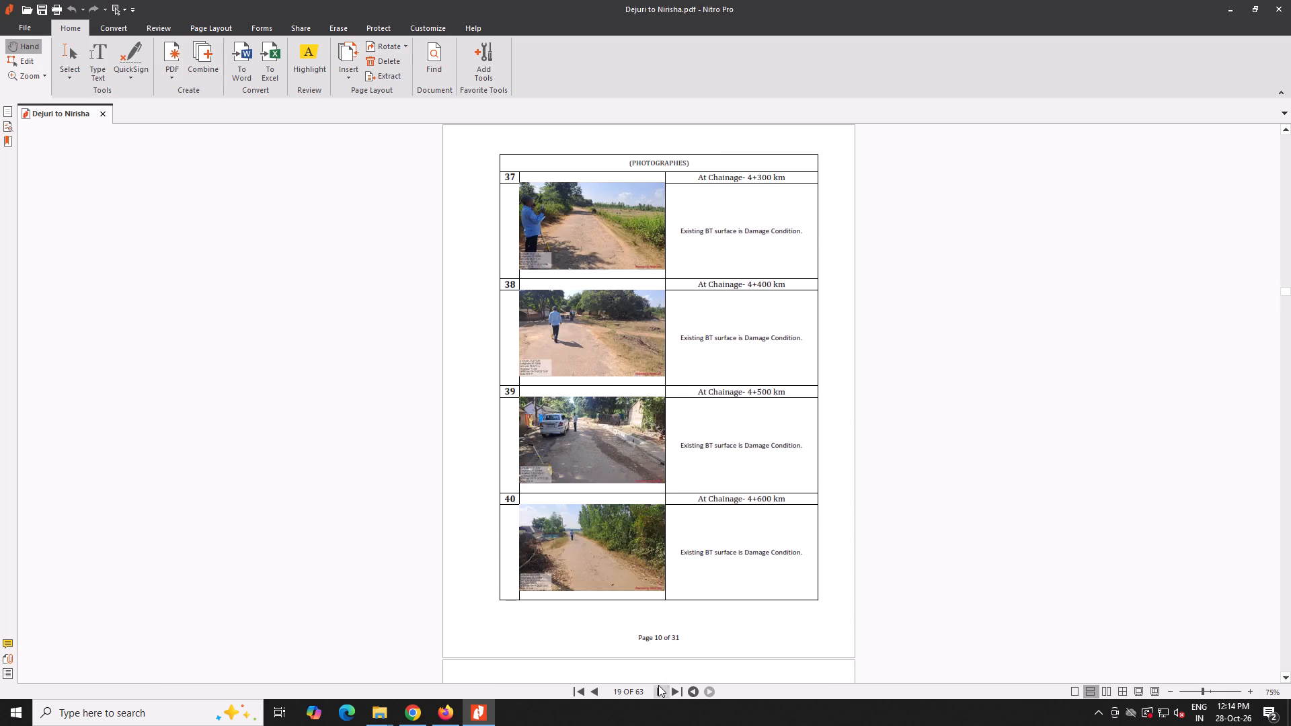
{"action": "triple_click", "coordinate": [658, 685]}
{"action": "triple_click", "coordinate": [660, 685]}
{"action": "triple_click", "coordinate": [660, 685]}
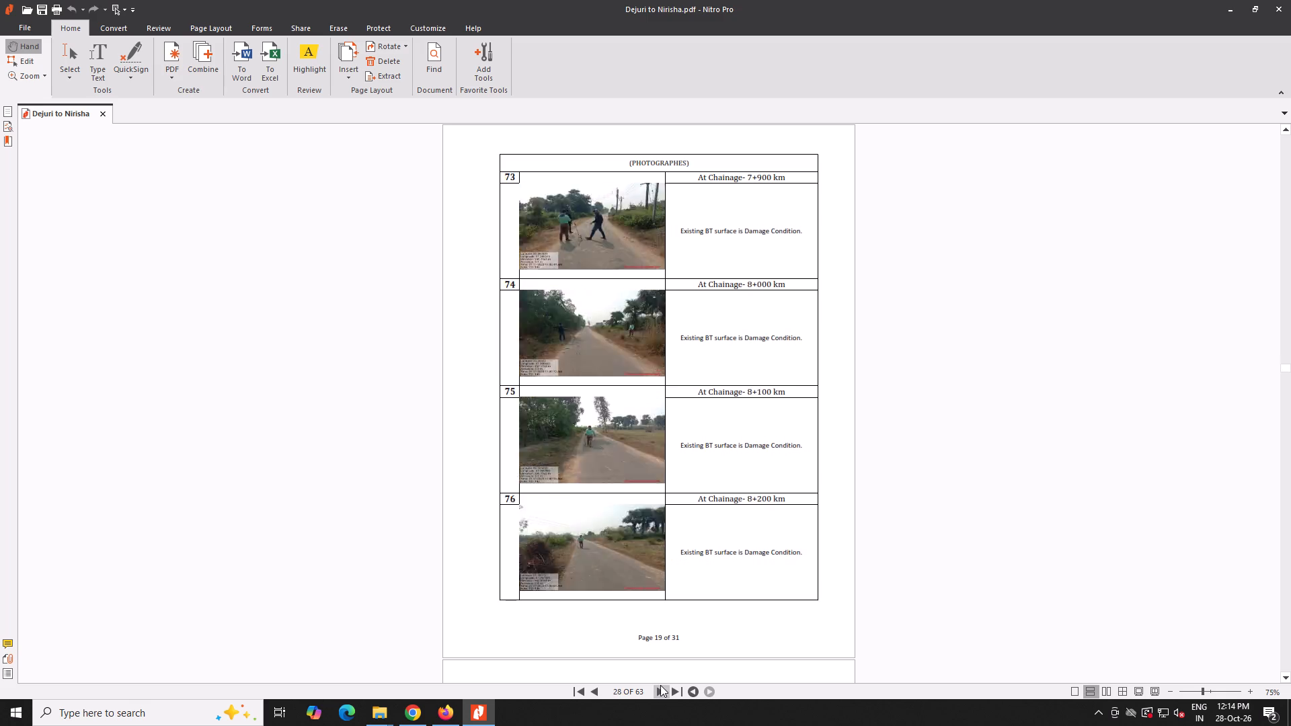
{"action": "triple_click", "coordinate": [660, 685]}
{"action": "double_click", "coordinate": [661, 685]}
{"action": "triple_click", "coordinate": [661, 685]}
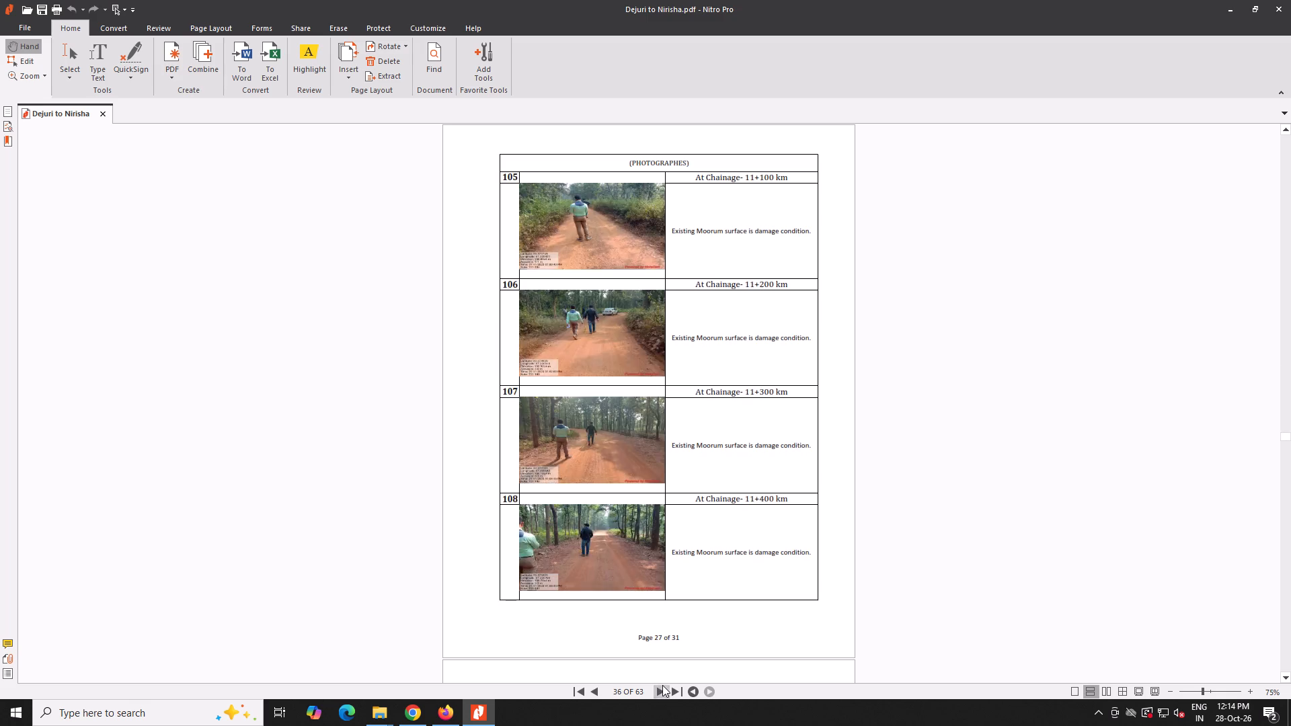
{"action": "triple_click", "coordinate": [662, 685]}
{"action": "double_click", "coordinate": [662, 685]}
{"action": "triple_click", "coordinate": [662, 685]}
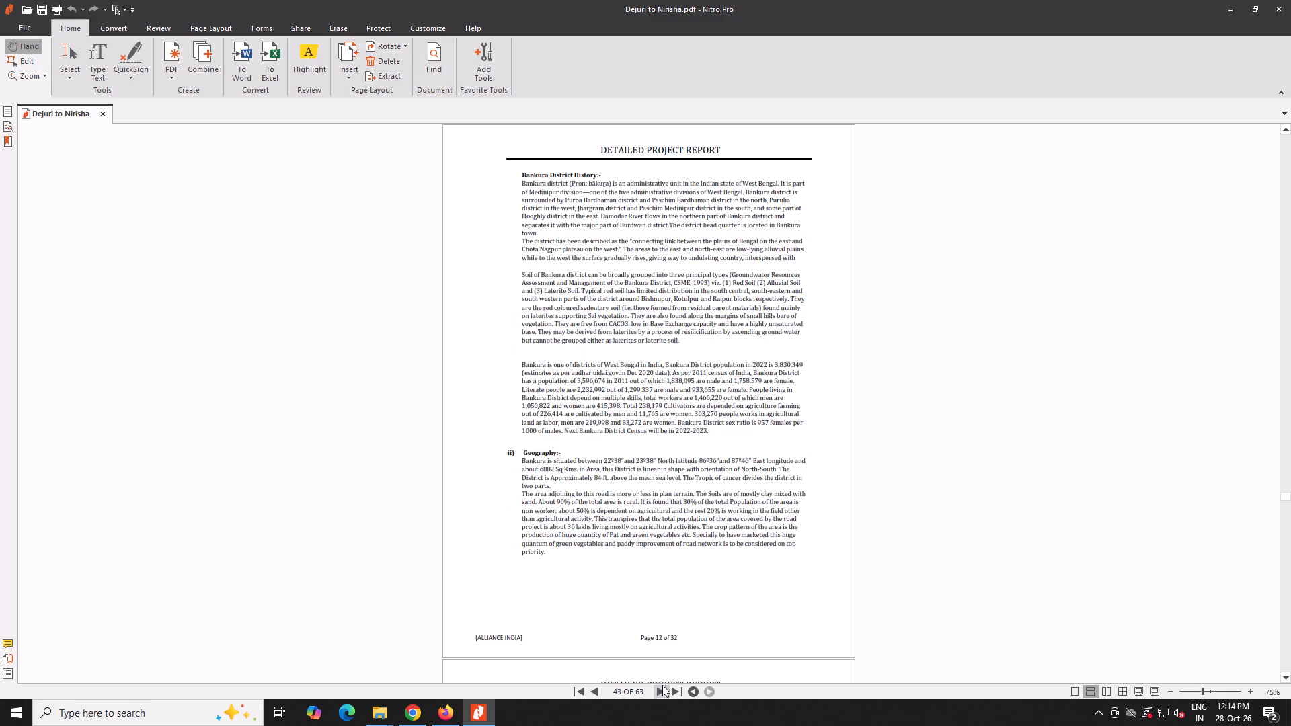
{"action": "double_click", "coordinate": [662, 685]}
{"action": "left_click", "coordinate": [662, 684]}
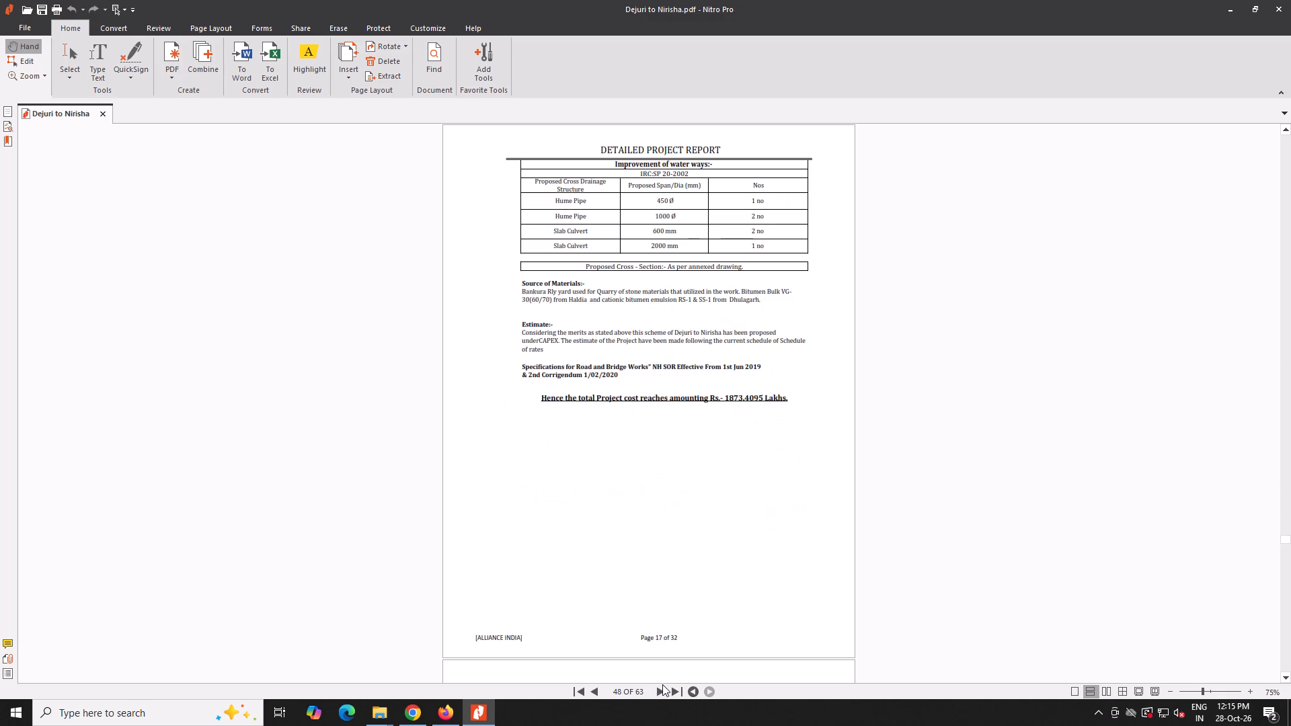
{"action": "left_click", "coordinate": [660, 690]}
{"action": "left_click", "coordinate": [660, 690]}
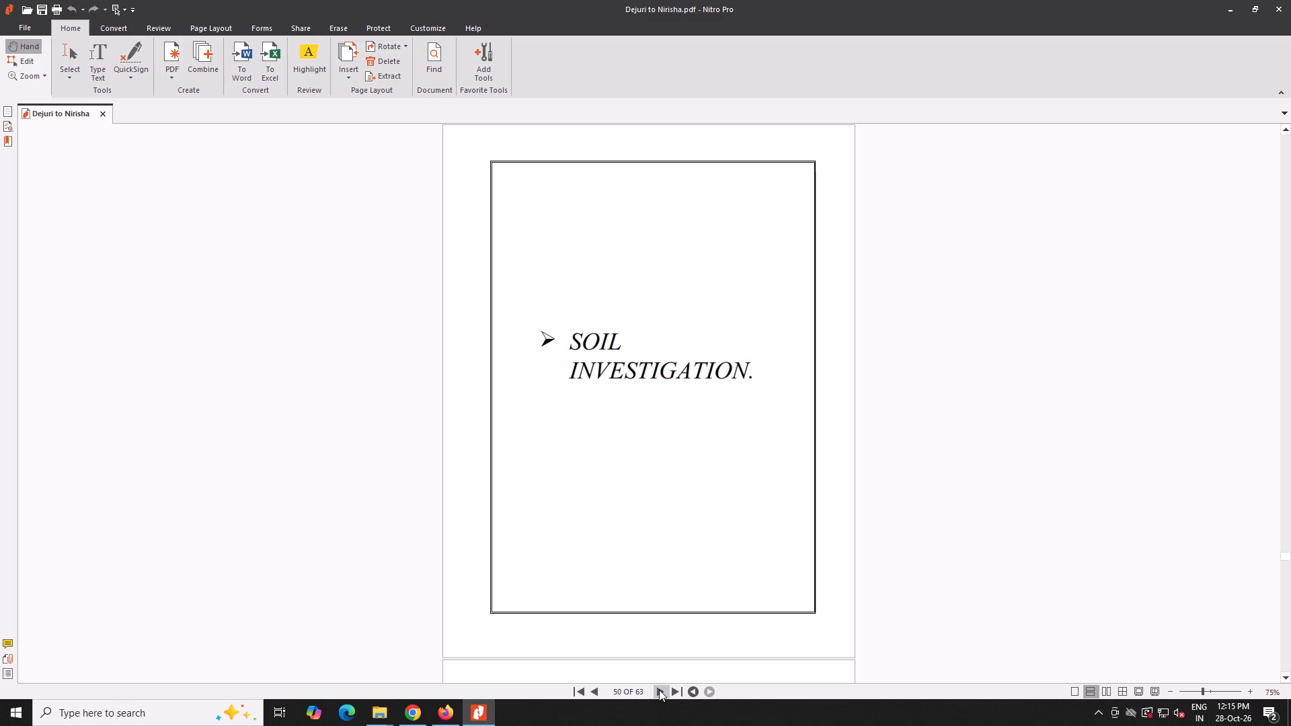
{"action": "left_click", "coordinate": [345, 68]}
{"action": "left_click", "coordinate": [356, 94]}
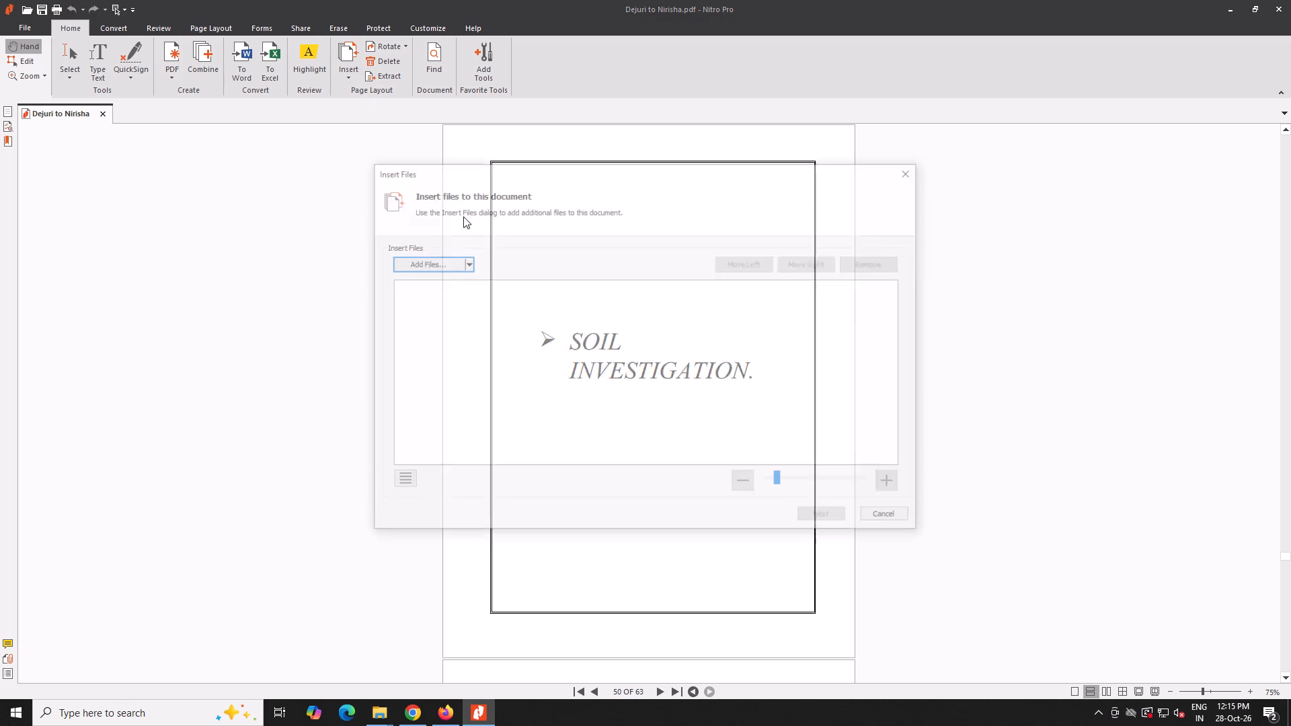
{"action": "left_click", "coordinate": [430, 262]}
{"action": "double_click", "coordinate": [547, 374]}
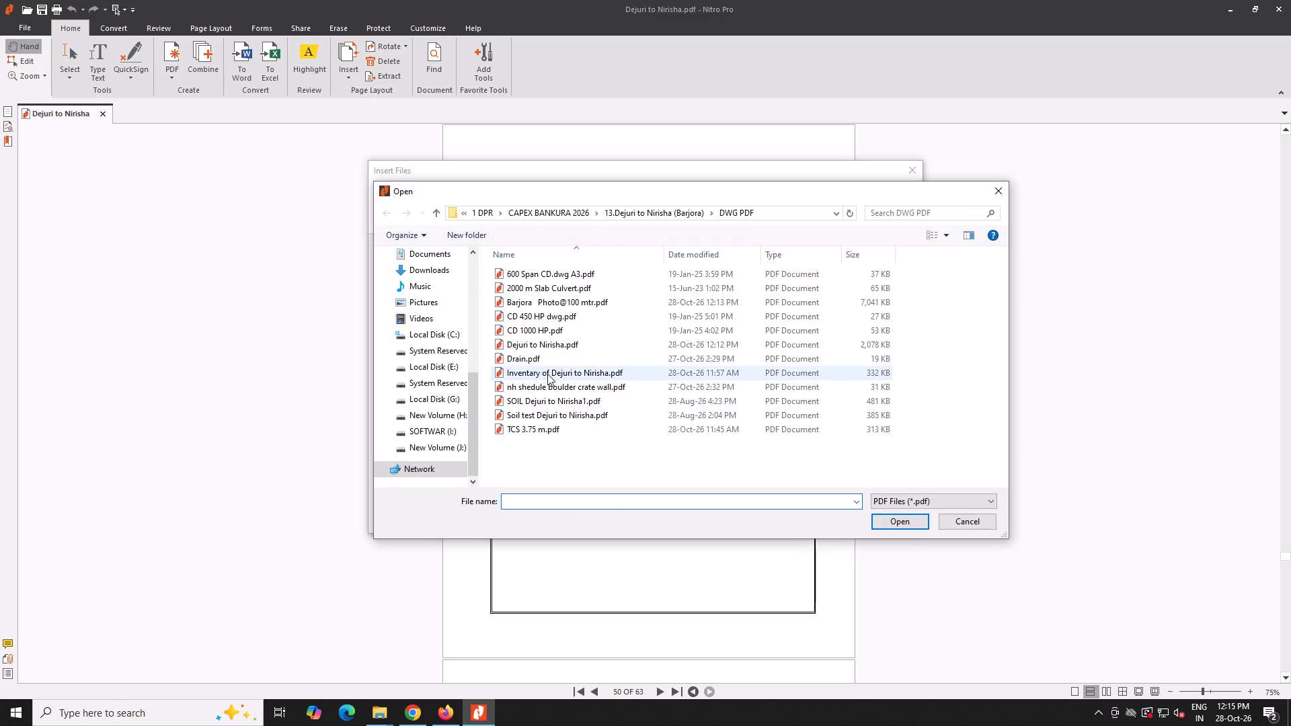
{"action": "left_click", "coordinate": [834, 523]}
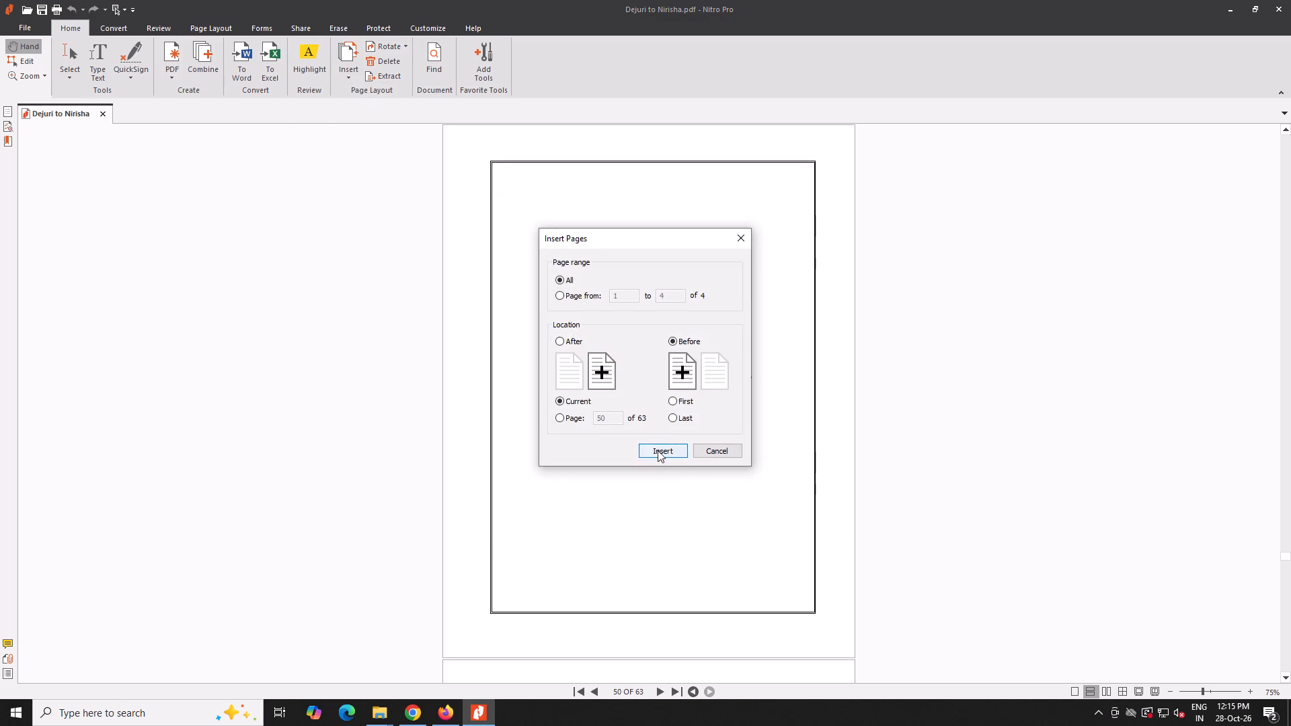
{"action": "left_click", "coordinate": [660, 448]}
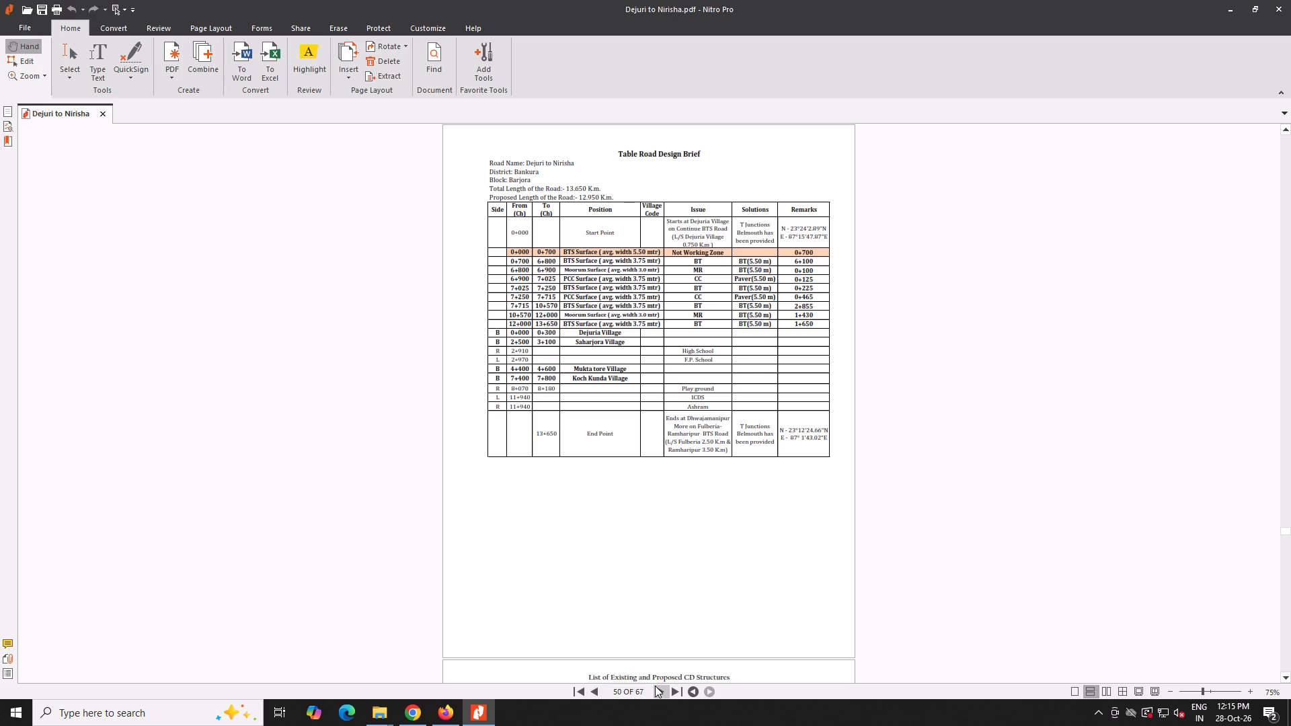
Insert SOIL Dejuri to Nirisha1.pdf and Soil test Dejuri to Nirisha.pdf together before the Traffic Census & Pavement Design divider page.
{"action": "triple_click", "coordinate": [656, 686]}
{"action": "left_click", "coordinate": [656, 686]}
{"action": "left_click", "coordinate": [655, 685]}
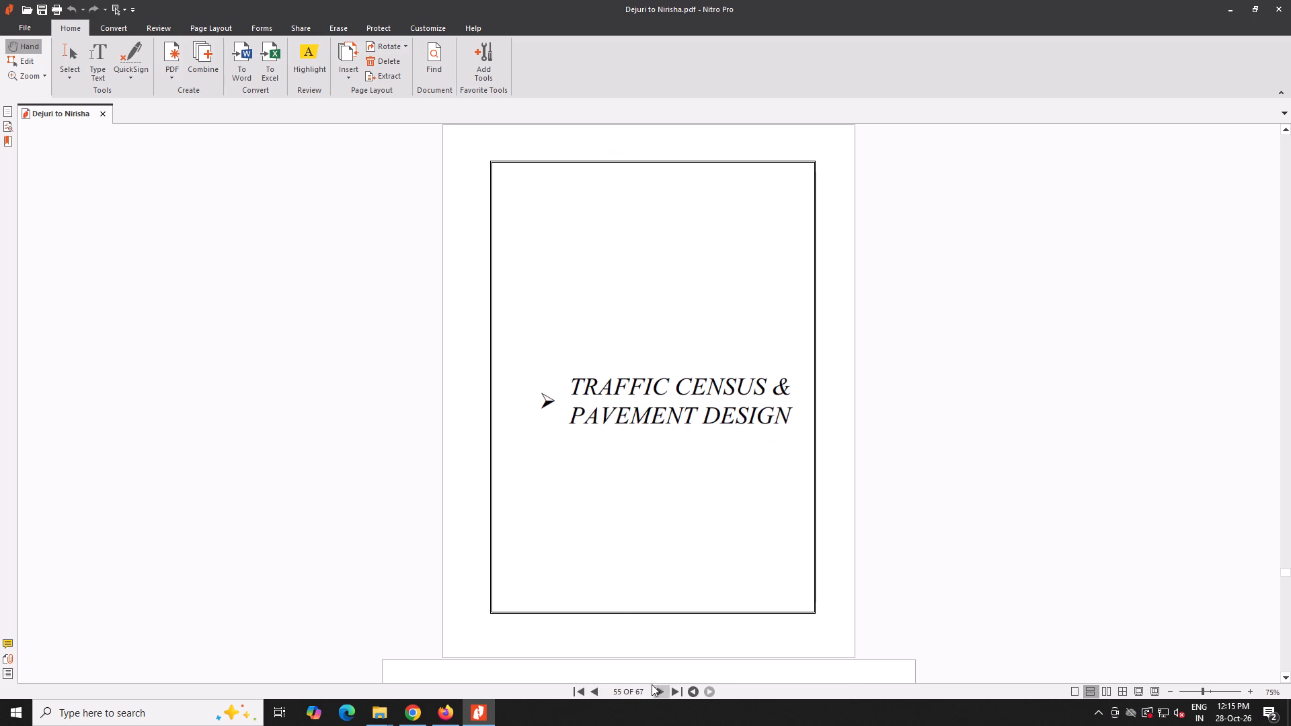
{"action": "left_click", "coordinate": [346, 77]}
{"action": "left_click", "coordinate": [363, 93]}
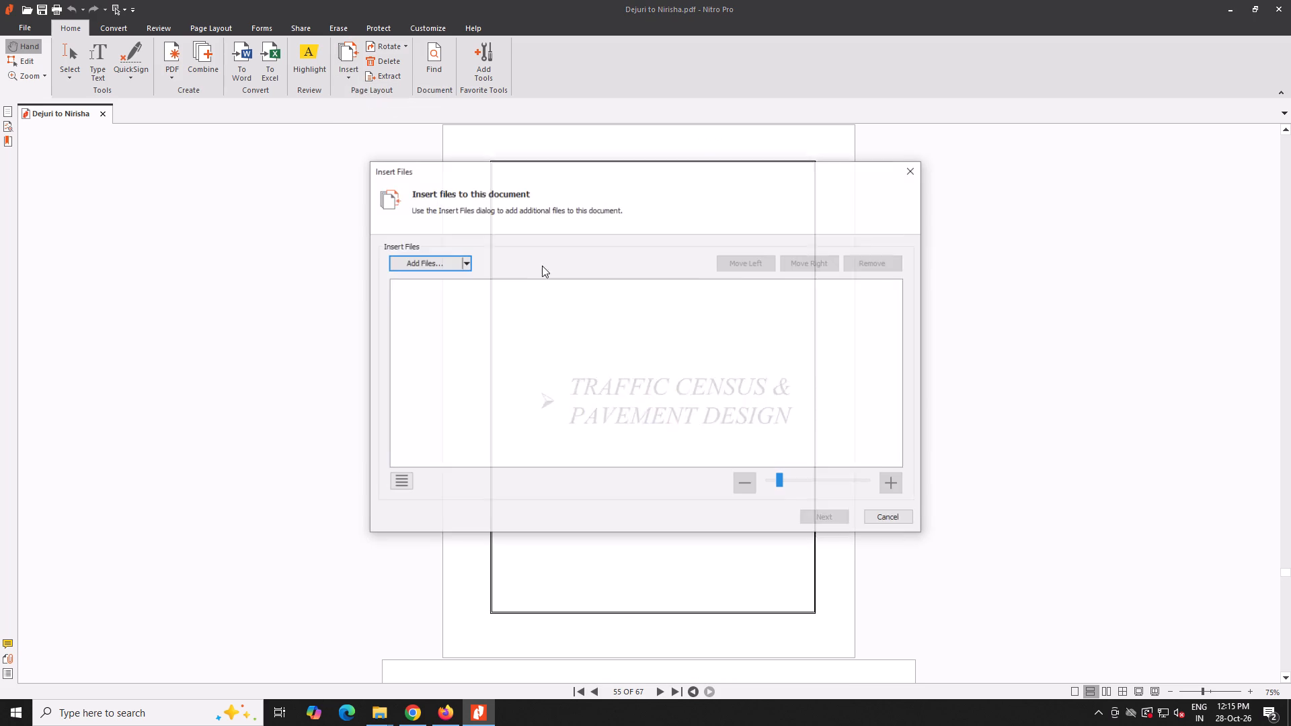
{"action": "left_click", "coordinate": [438, 270]}
{"action": "left_click", "coordinate": [448, 266]}
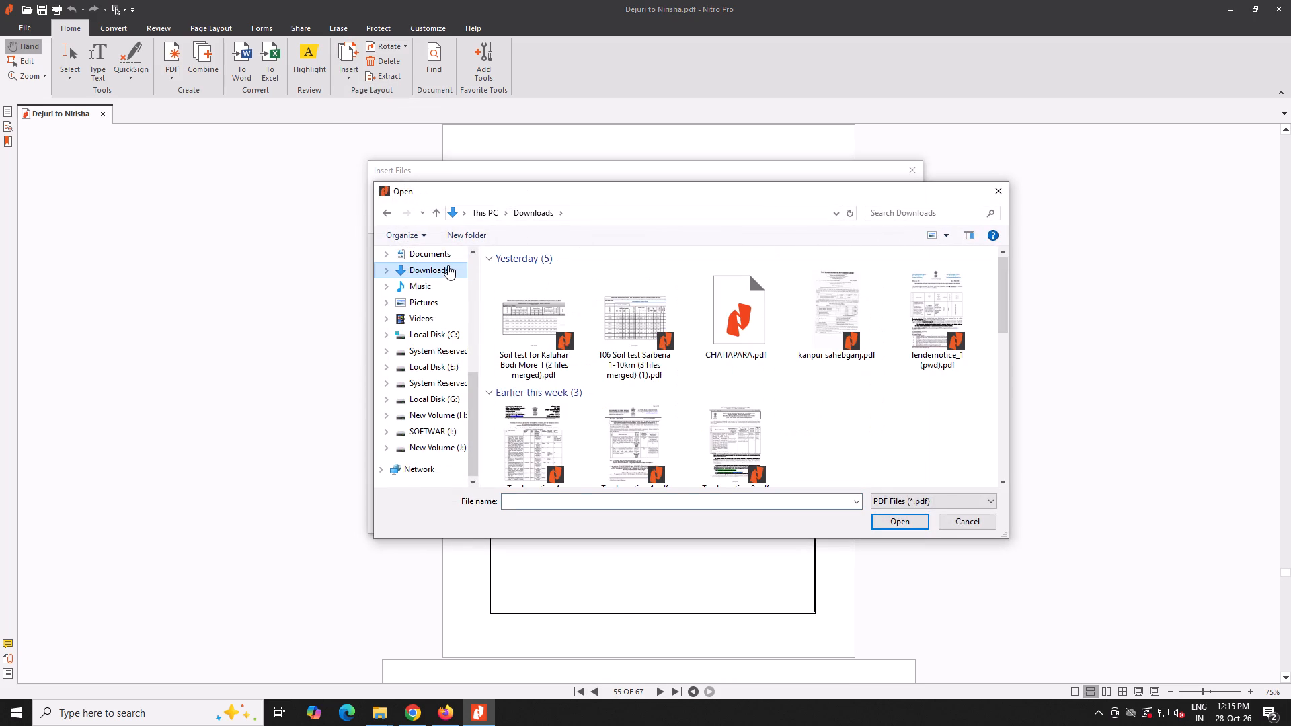
{"action": "left_click", "coordinate": [387, 212]}
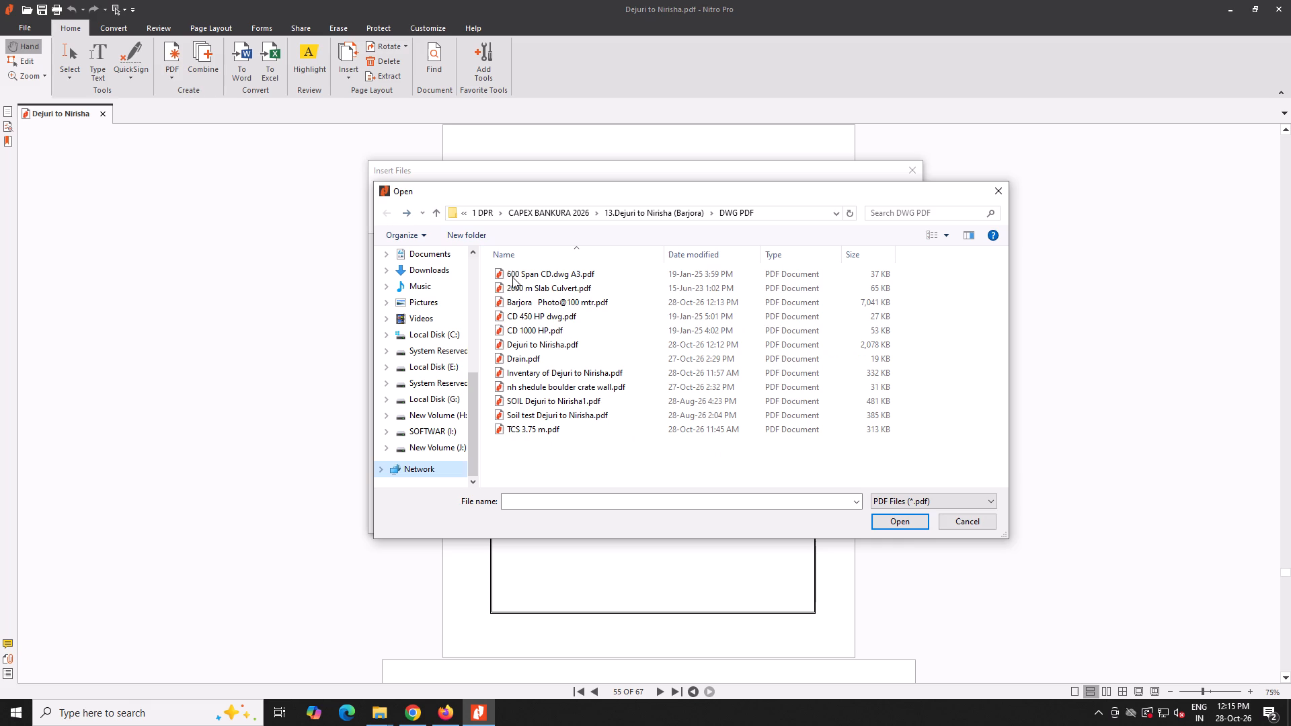
{"action": "left_click", "coordinate": [549, 402]}
{"action": "left_click", "coordinate": [568, 414], "text": "ctrl"}
{"action": "left_click", "coordinate": [884, 521]}
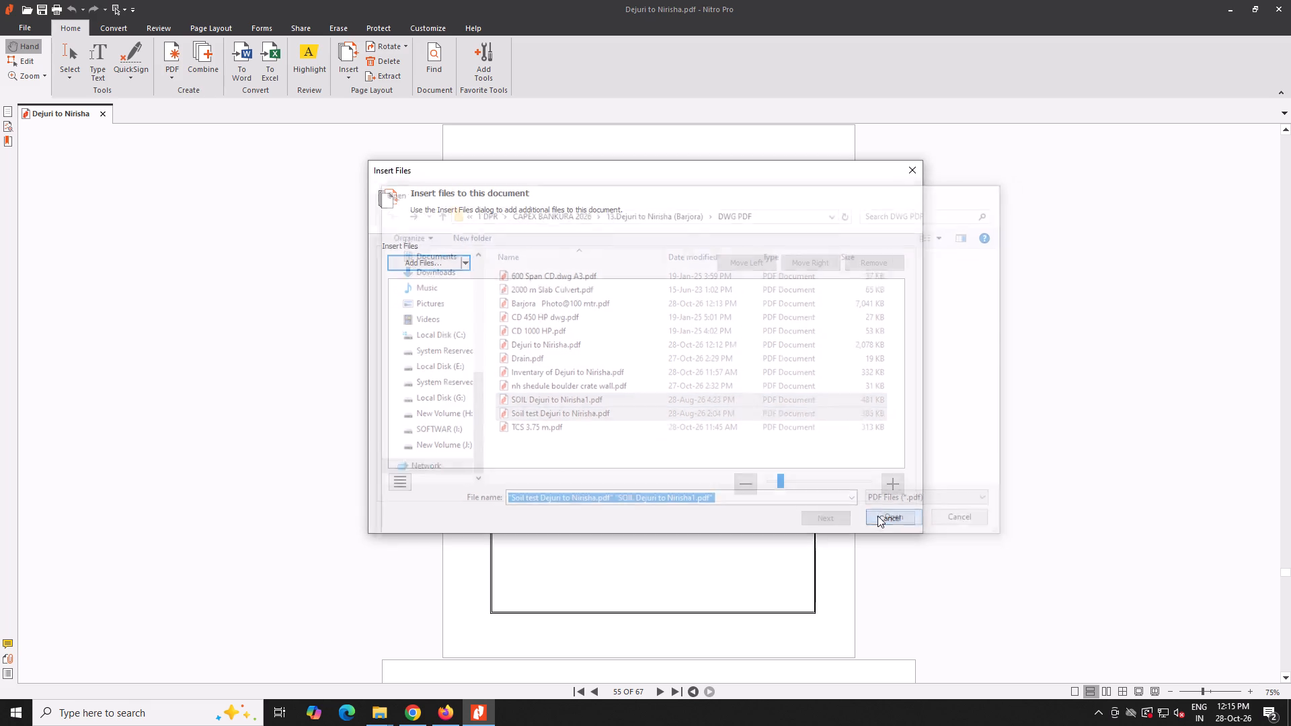
{"action": "left_click", "coordinate": [689, 432]}
{"action": "left_click", "coordinate": [840, 520]}
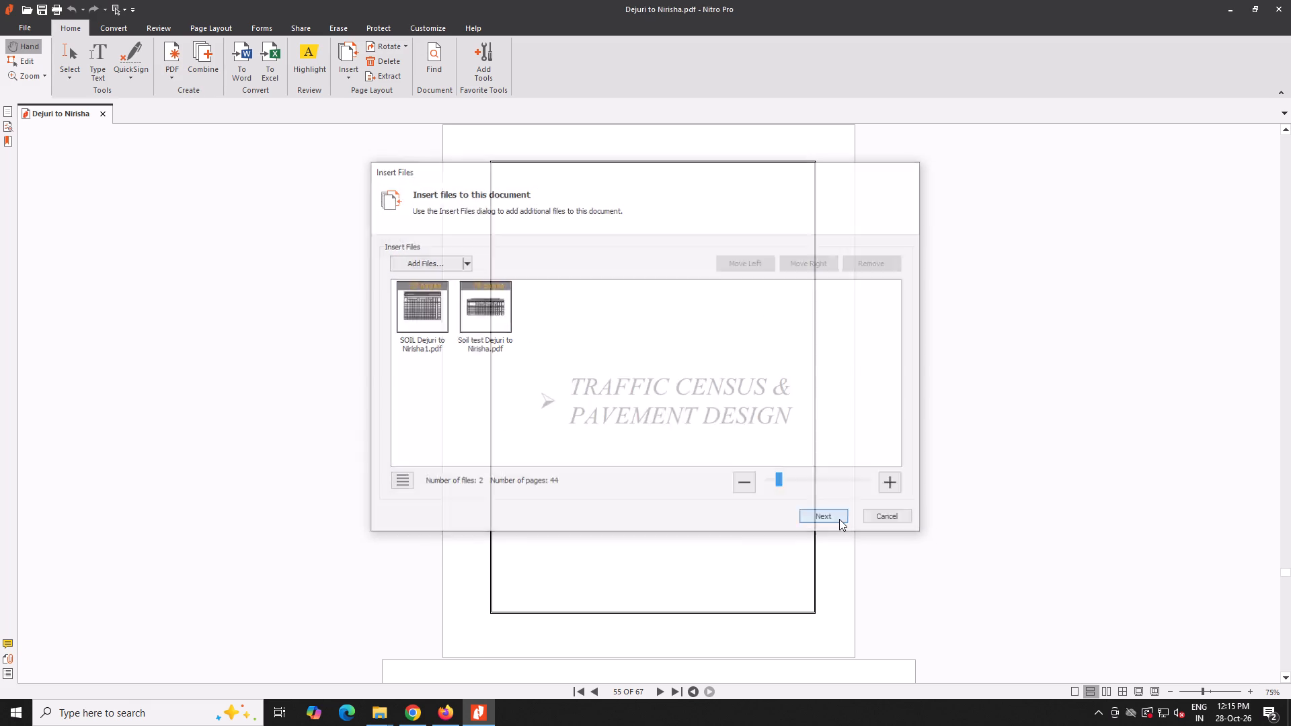
{"action": "left_click", "coordinate": [678, 421]}
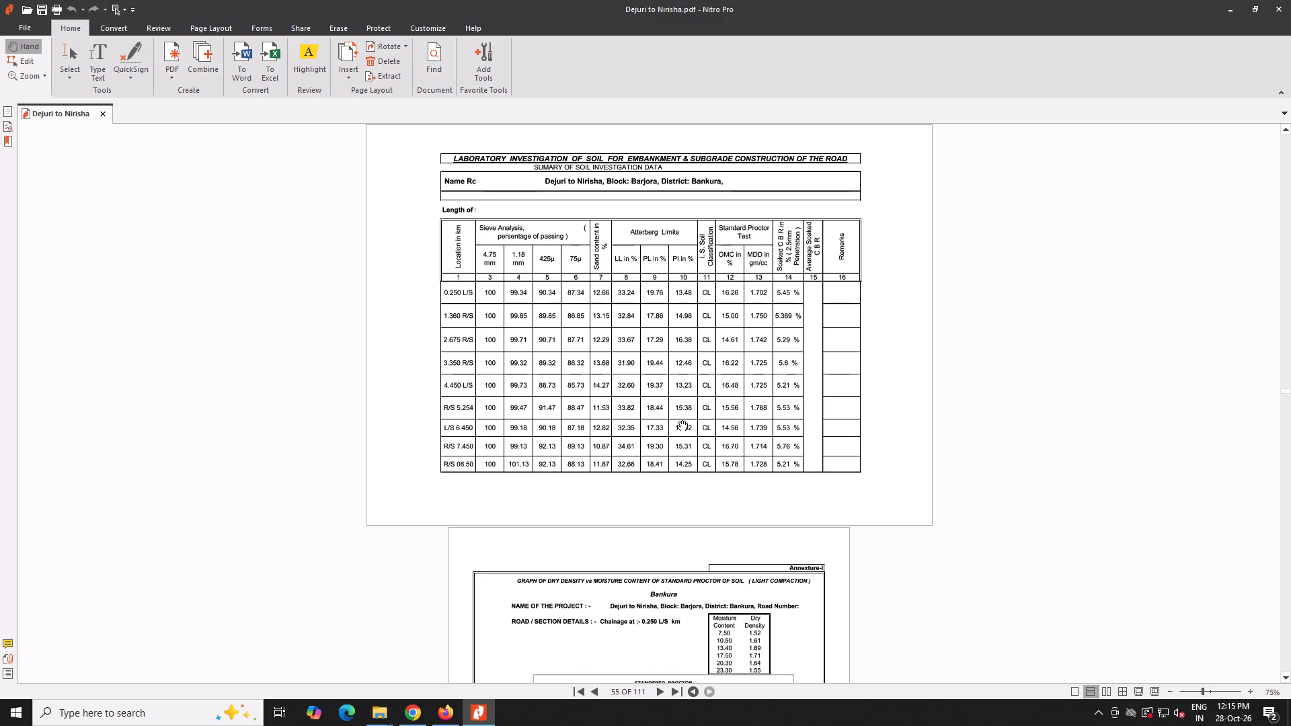
Review the inserted soil test pages and the traffic volume pages, continuing as far as the Rate Analysis divider page.
{"action": "scroll", "coordinate": [678, 420], "scroll_direction": "down", "scroll_amount": 11}
{"action": "triple_click", "coordinate": [656, 698]}
{"action": "triple_click", "coordinate": [656, 698]}
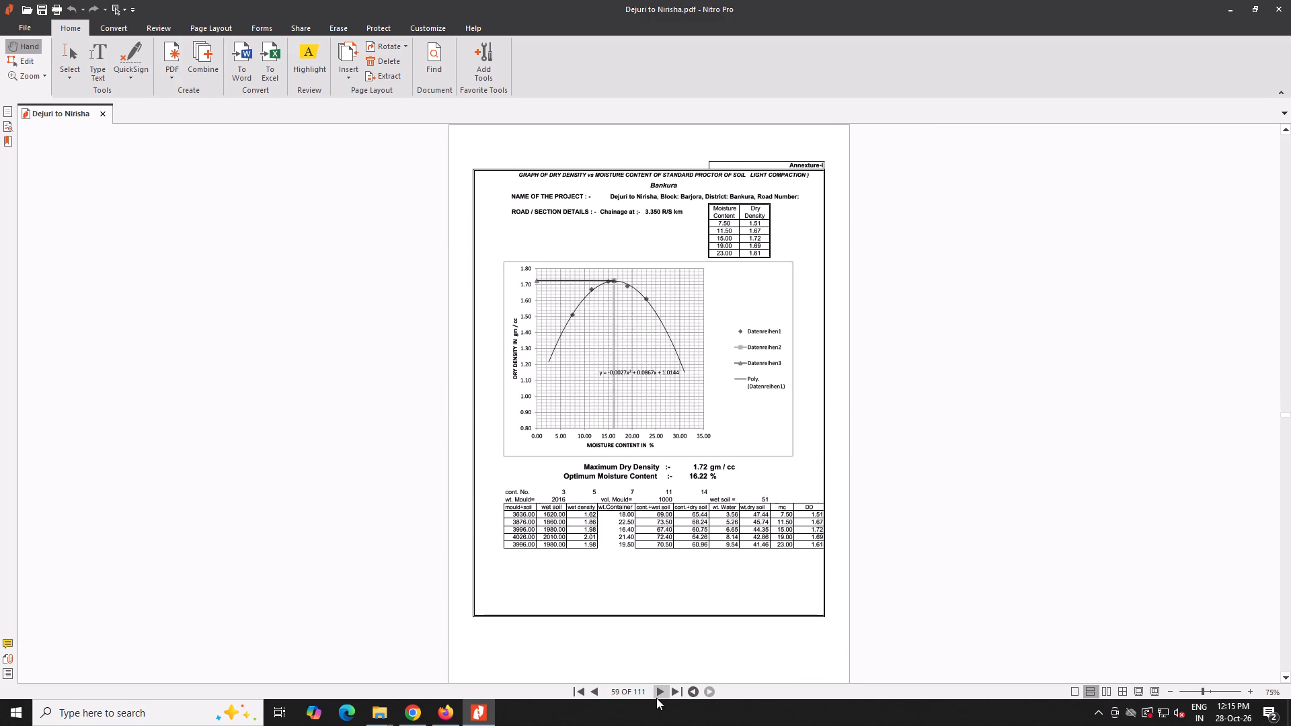
{"action": "triple_click", "coordinate": [656, 697]}
{"action": "triple_click", "coordinate": [656, 697]}
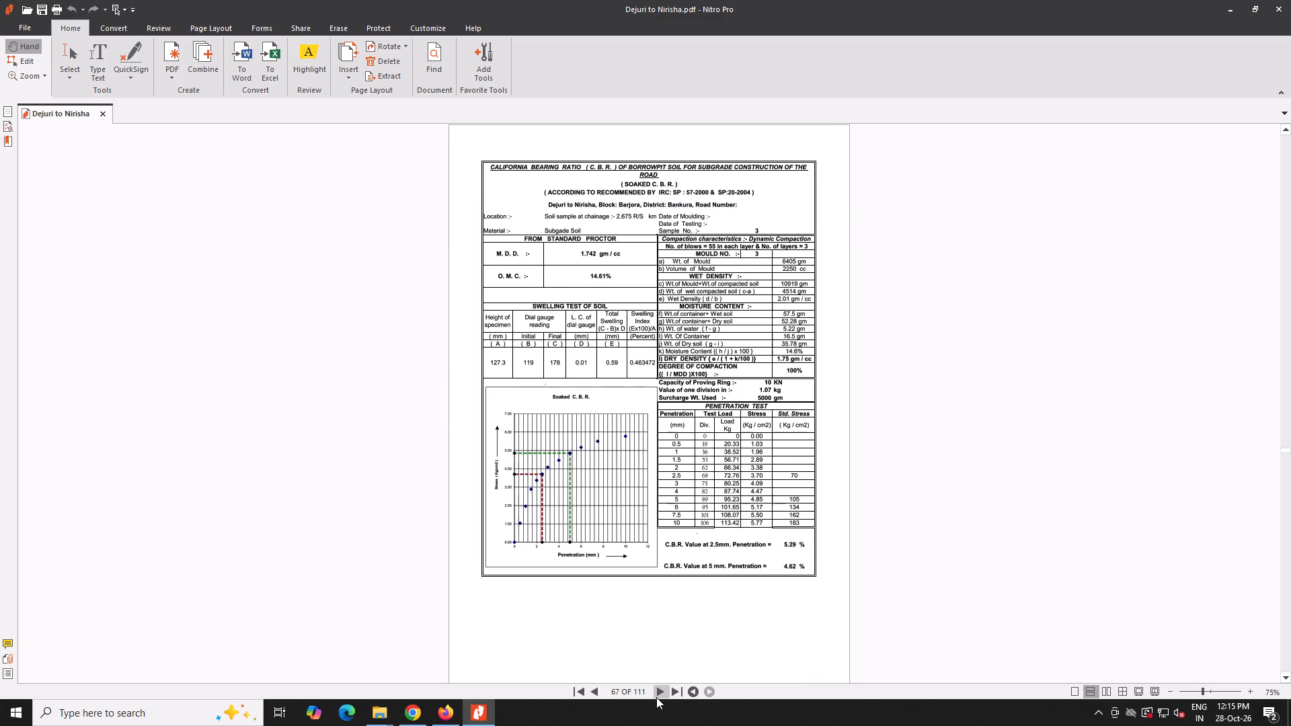
{"action": "triple_click", "coordinate": [656, 697]}
{"action": "triple_click", "coordinate": [656, 697]}
{"action": "triple_click", "coordinate": [656, 697]}
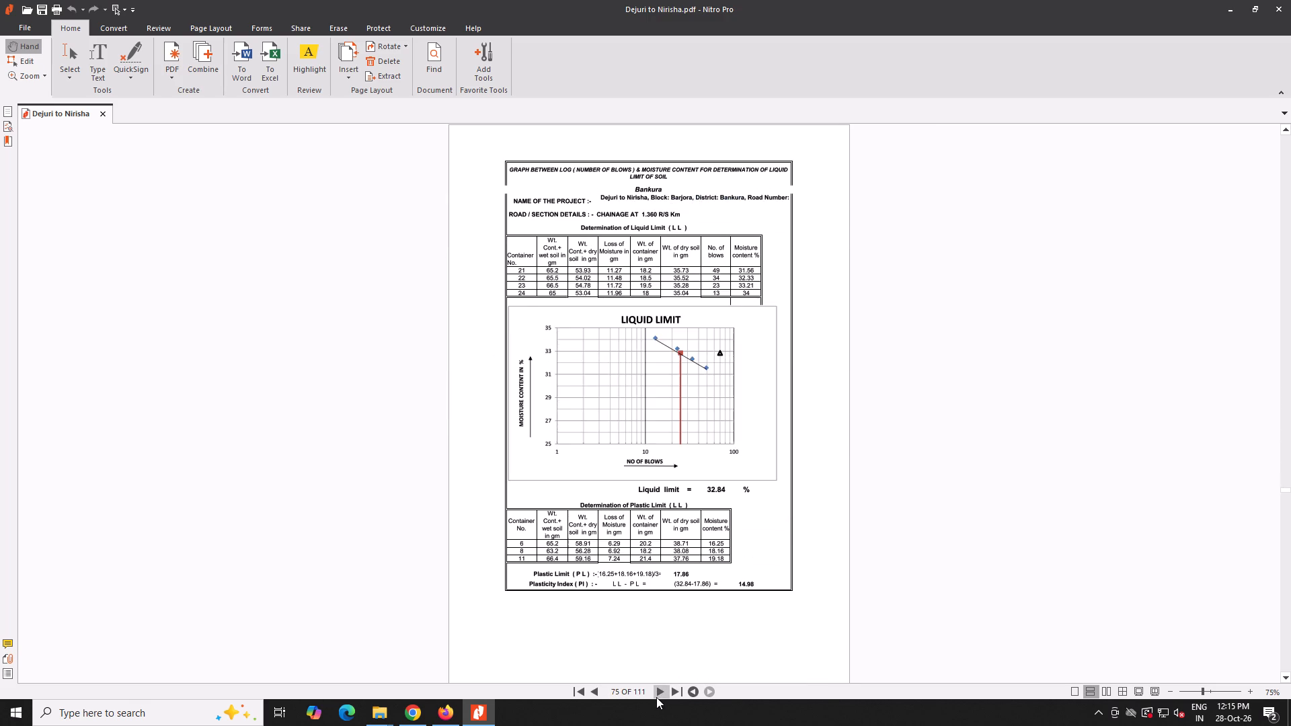
{"action": "triple_click", "coordinate": [656, 696]}
{"action": "triple_click", "coordinate": [658, 691]}
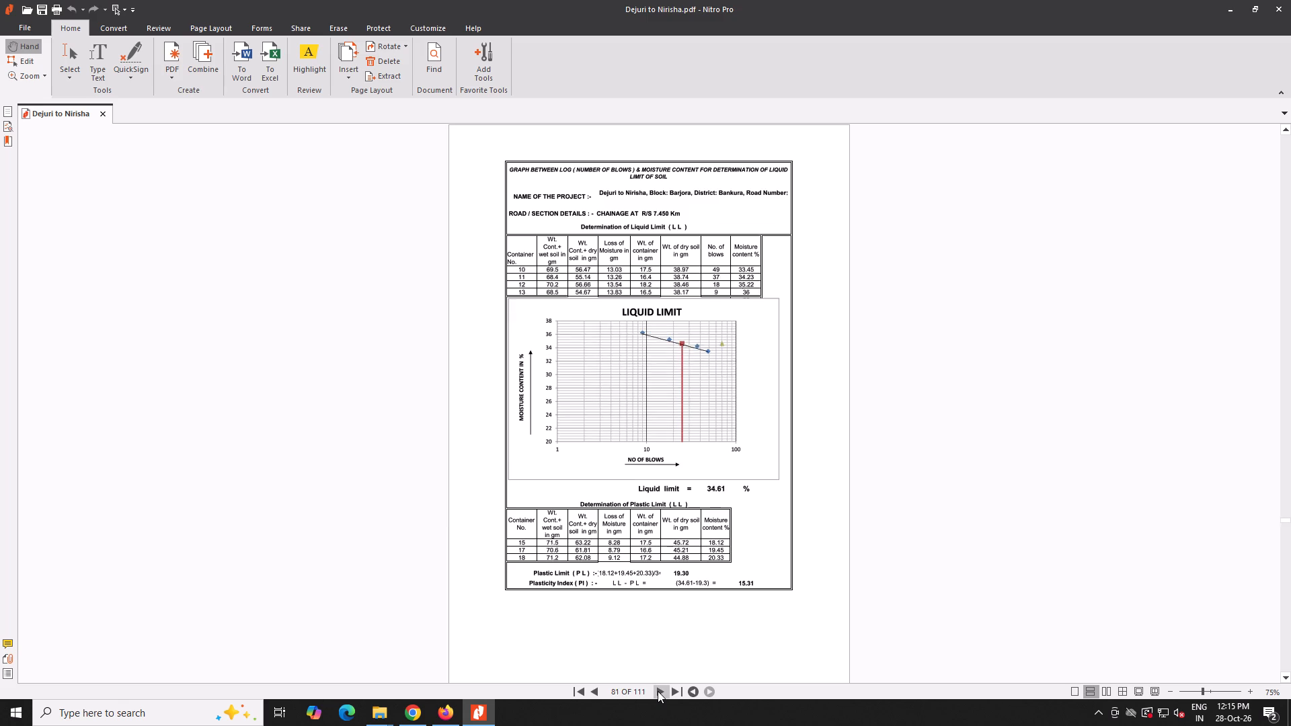
{"action": "left_click", "coordinate": [658, 691]}
{"action": "triple_click", "coordinate": [658, 691]}
{"action": "triple_click", "coordinate": [658, 691]}
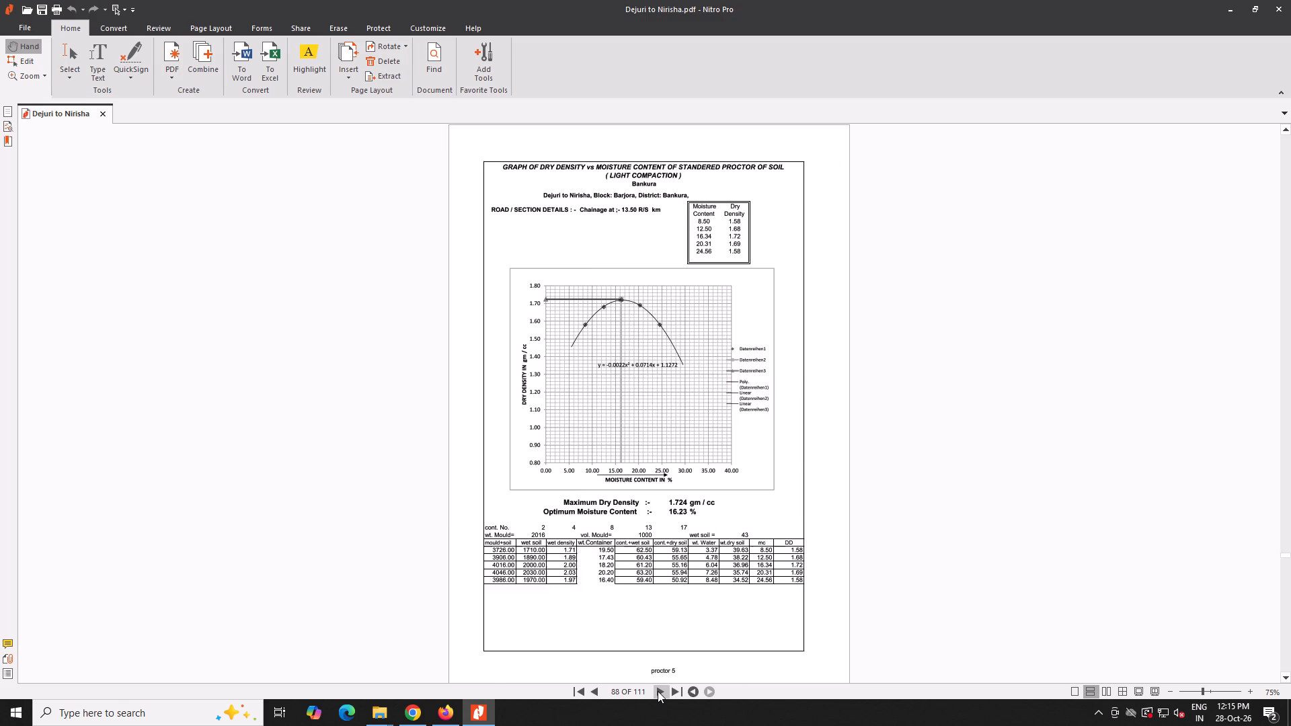
{"action": "triple_click", "coordinate": [658, 691]}
{"action": "triple_click", "coordinate": [658, 691]}
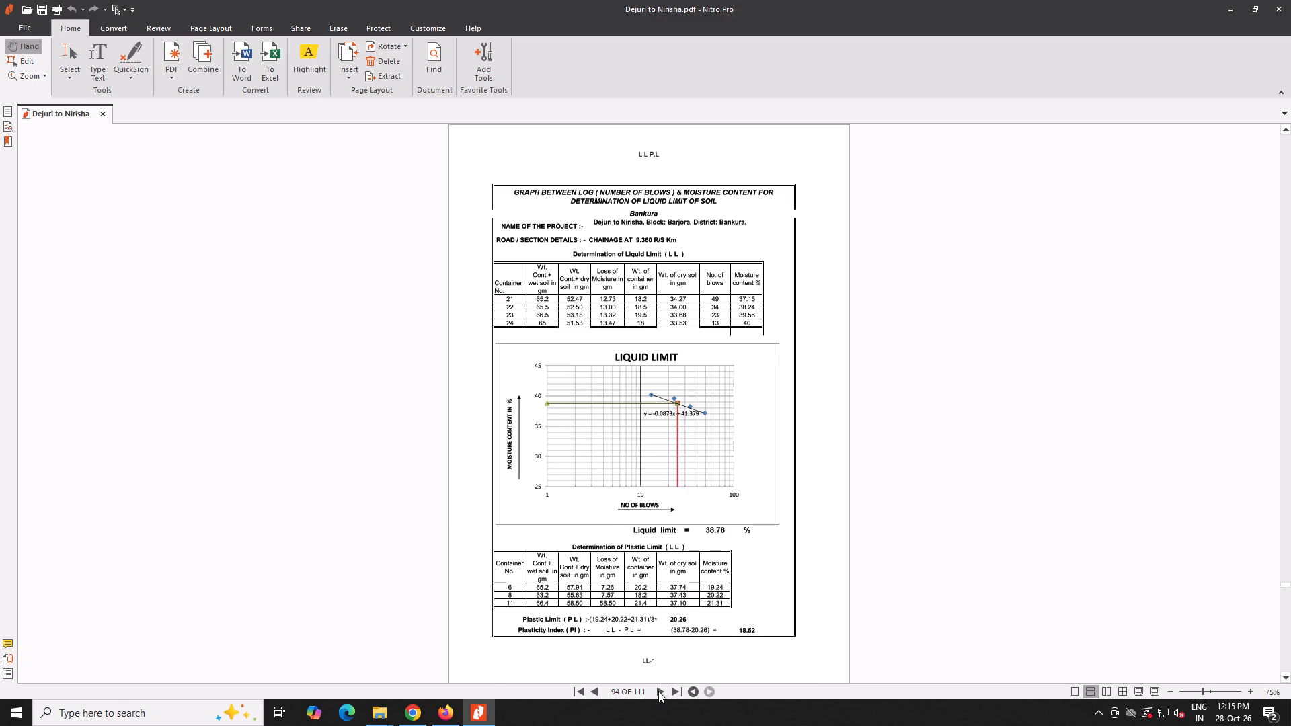
{"action": "triple_click", "coordinate": [658, 691]}
{"action": "left_click", "coordinate": [658, 691]}
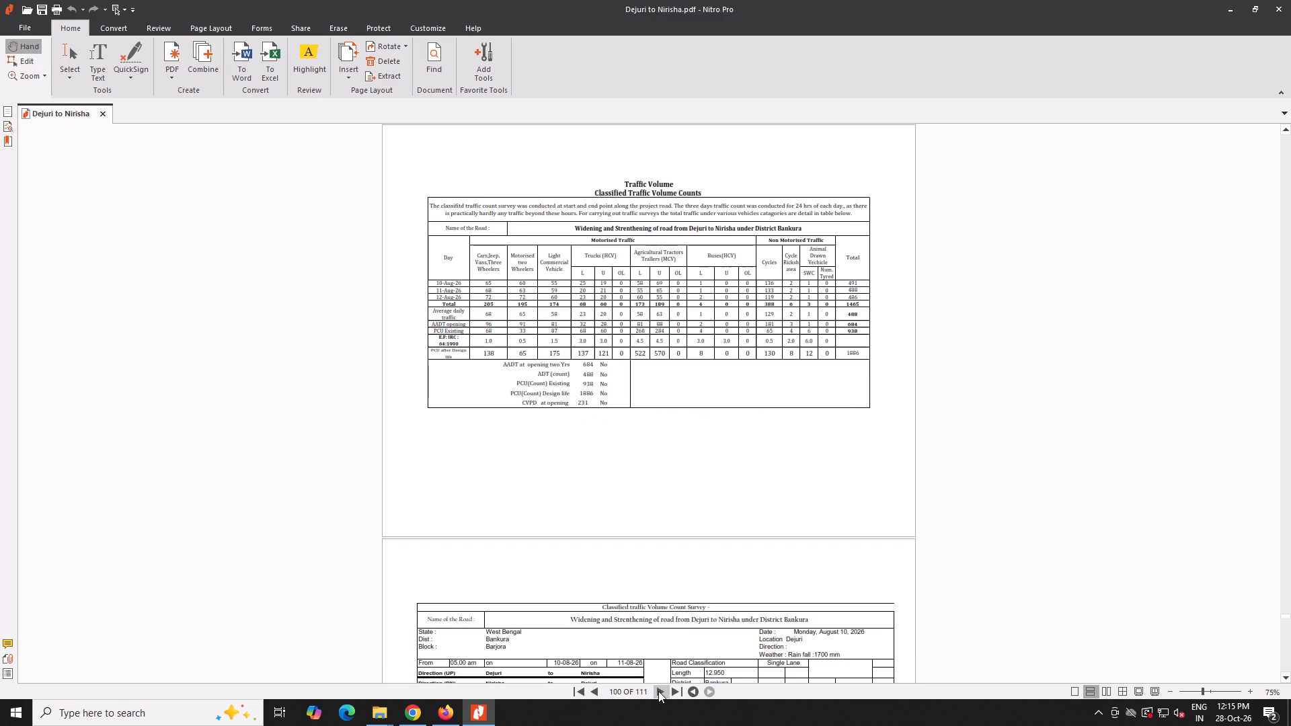
{"action": "triple_click", "coordinate": [658, 691]}
{"action": "left_click", "coordinate": [658, 691]}
{"action": "double_click", "coordinate": [658, 691]}
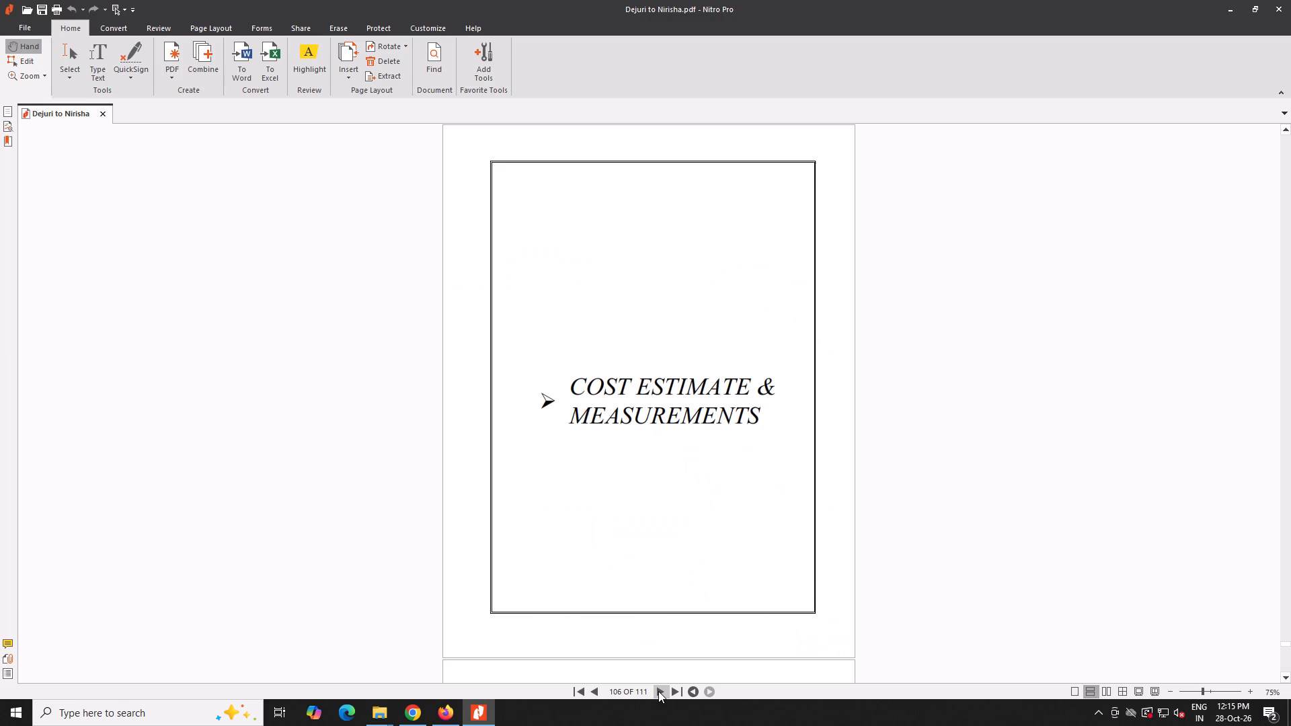
{"action": "left_click", "coordinate": [658, 691]}
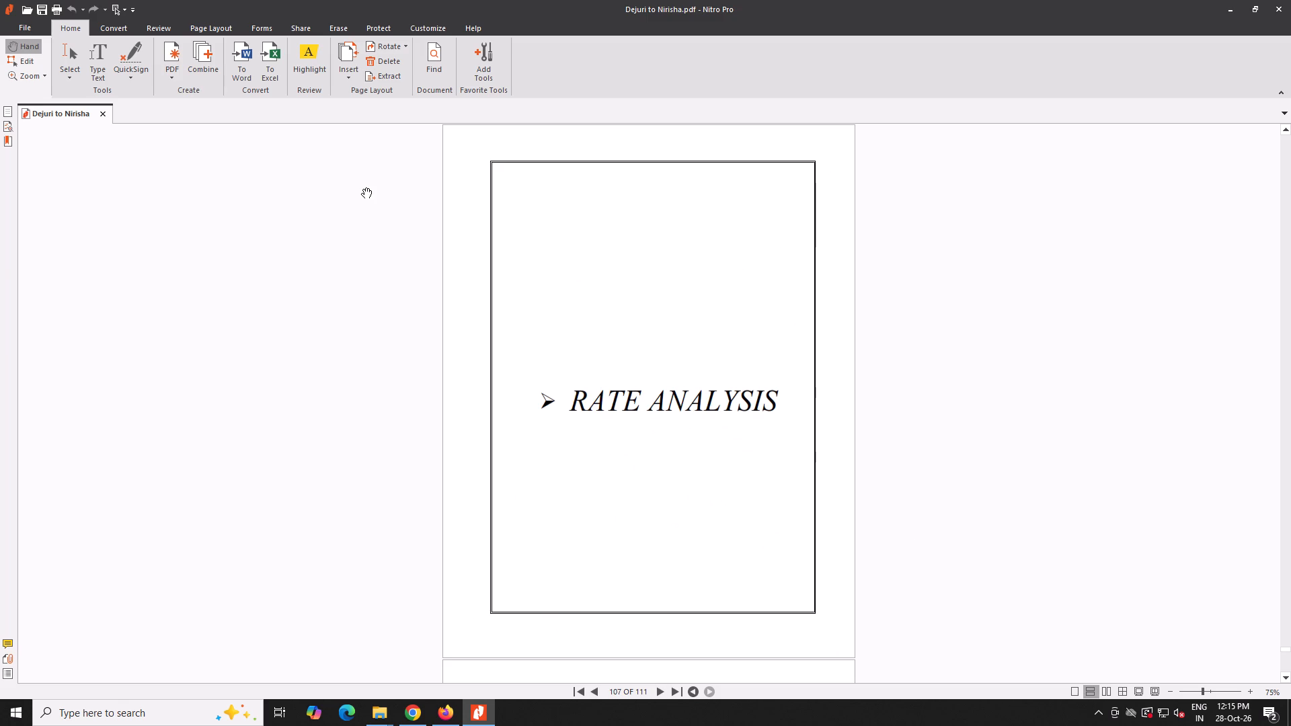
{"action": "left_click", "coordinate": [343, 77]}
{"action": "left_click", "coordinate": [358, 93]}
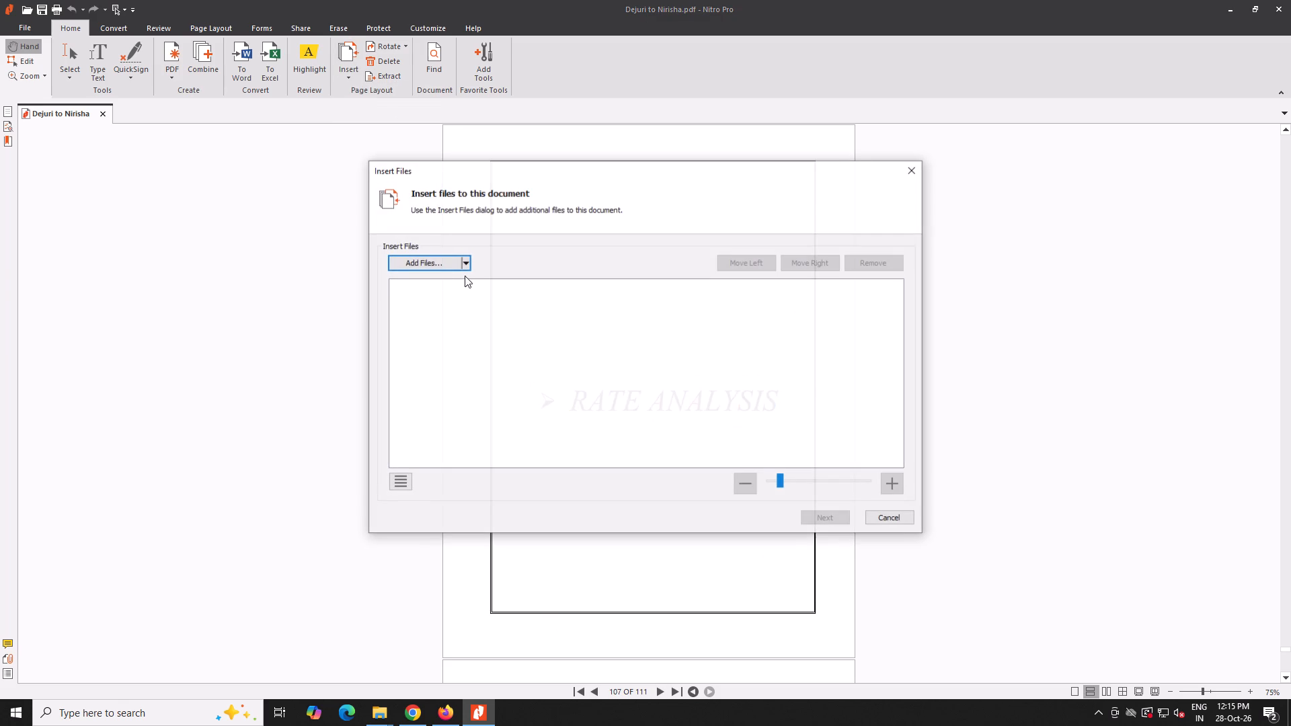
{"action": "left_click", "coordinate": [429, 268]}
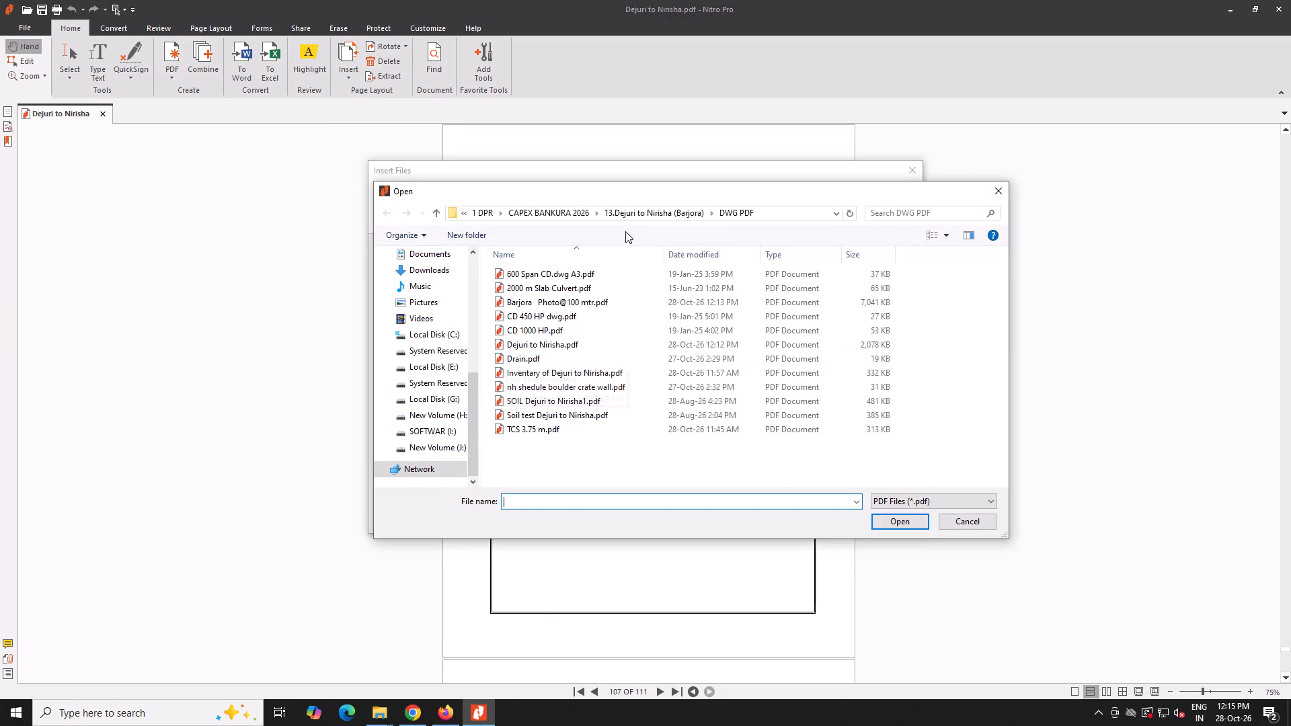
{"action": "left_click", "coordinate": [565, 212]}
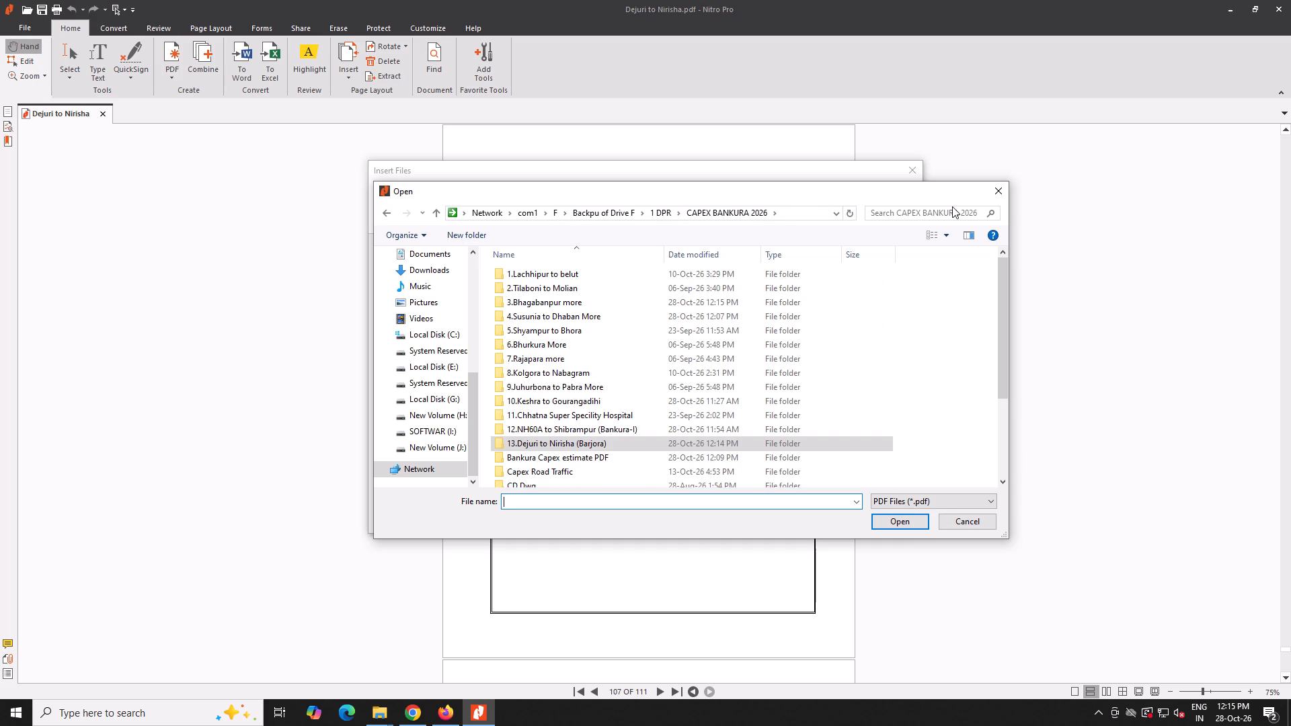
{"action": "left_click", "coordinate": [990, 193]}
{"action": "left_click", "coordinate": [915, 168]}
From the Drawings & Alignment page, add the 600 Span CD, 2000 m Slab Culvert, CD 450 HP, CD 1000 HP, Drain and TCS 3.75 m PDFs for insertion.
{"action": "left_click", "coordinate": [673, 691]}
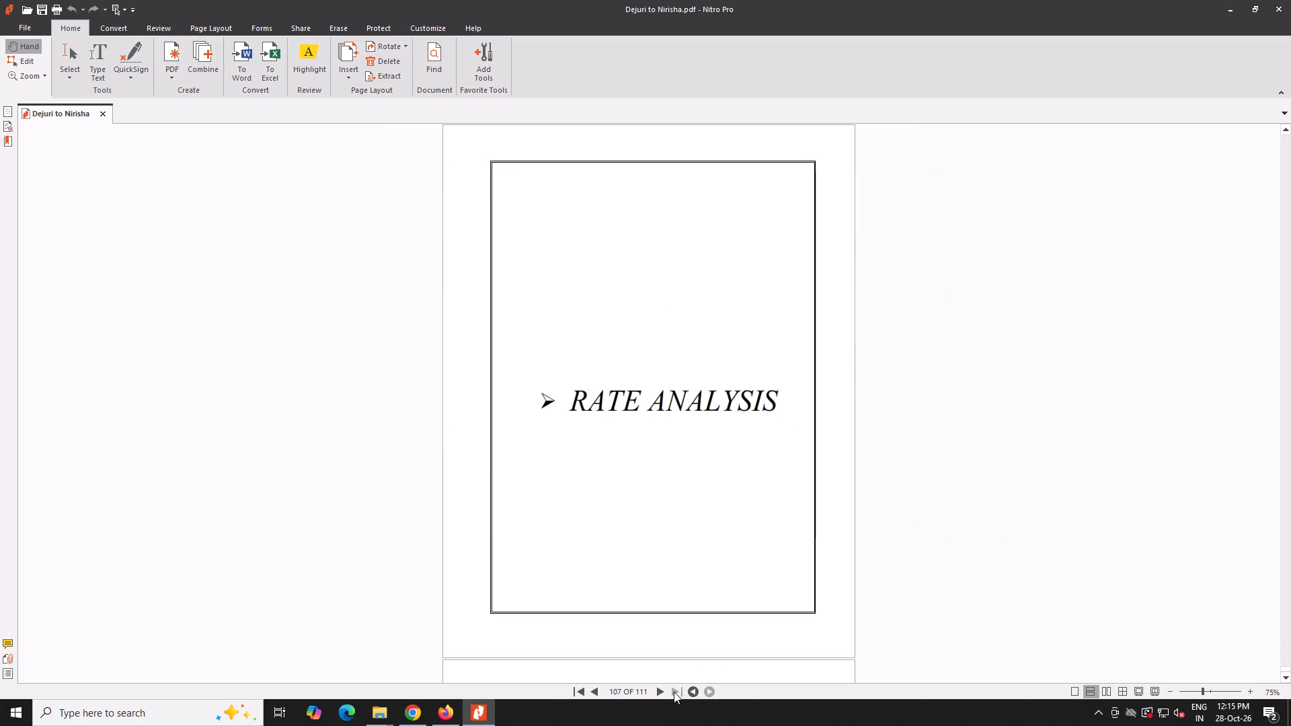
{"action": "scroll", "coordinate": [694, 570], "scroll_direction": "down", "scroll_amount": 5}
{"action": "left_click", "coordinate": [354, 75]}
{"action": "left_click", "coordinate": [358, 89]}
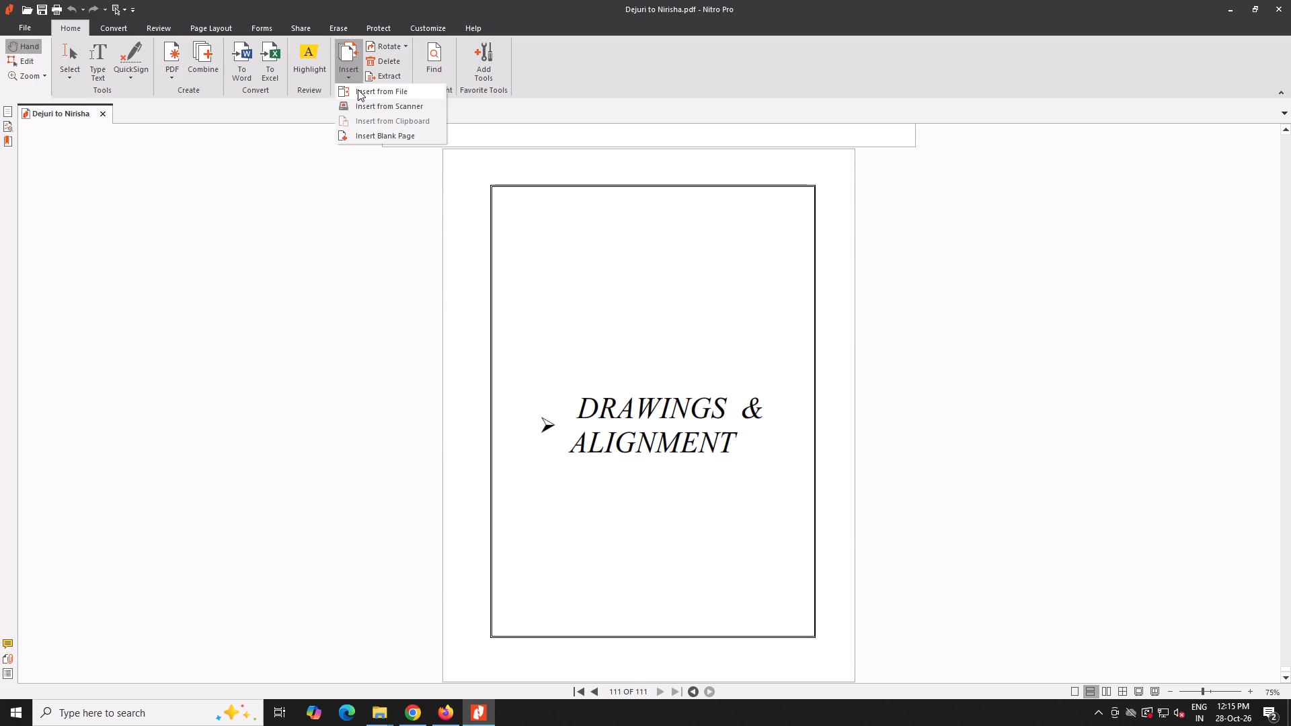
{"action": "left_click", "coordinate": [426, 267]}
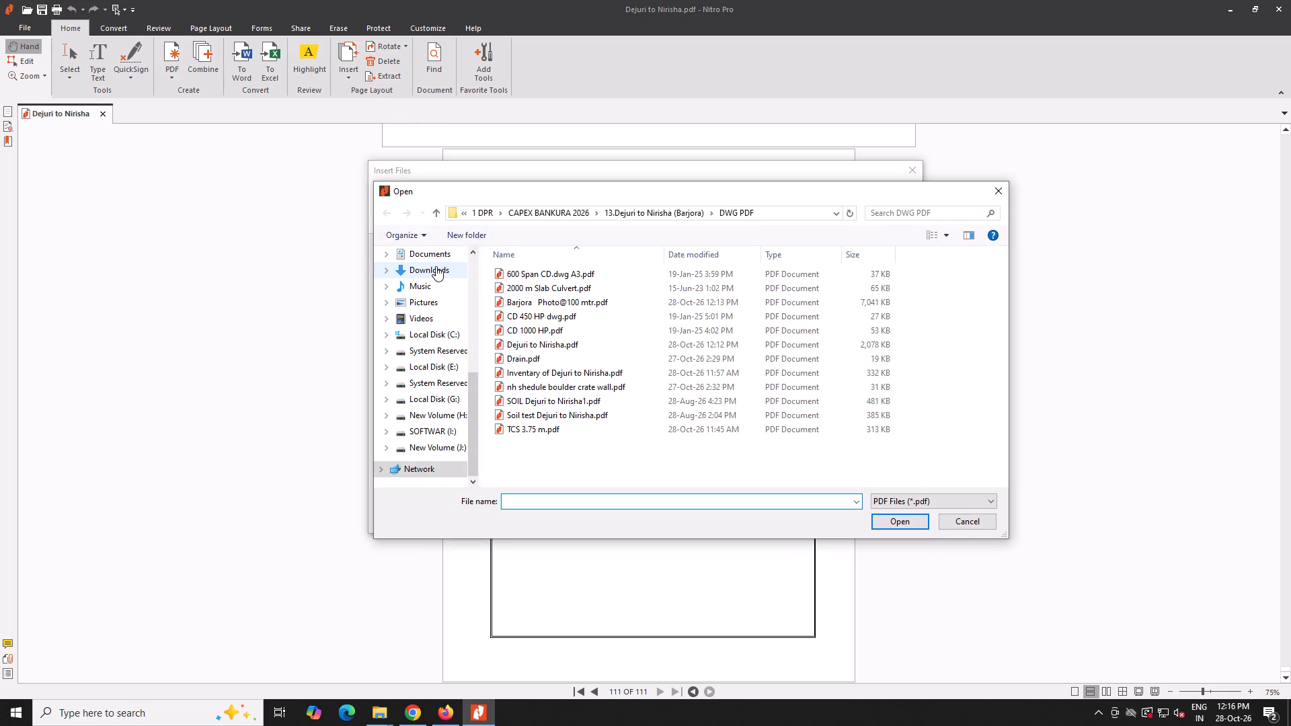
{"action": "left_click", "coordinate": [535, 426]}
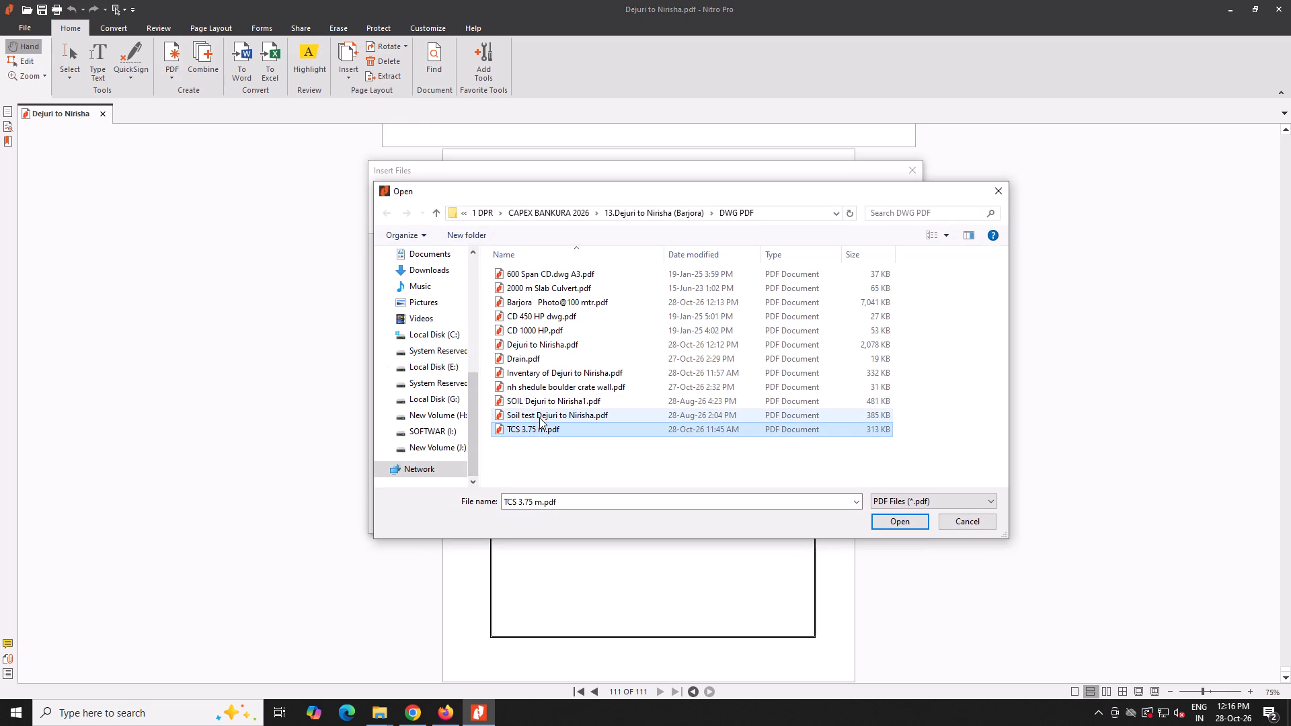
{"action": "left_click", "coordinate": [551, 356], "text": "ctrl"}
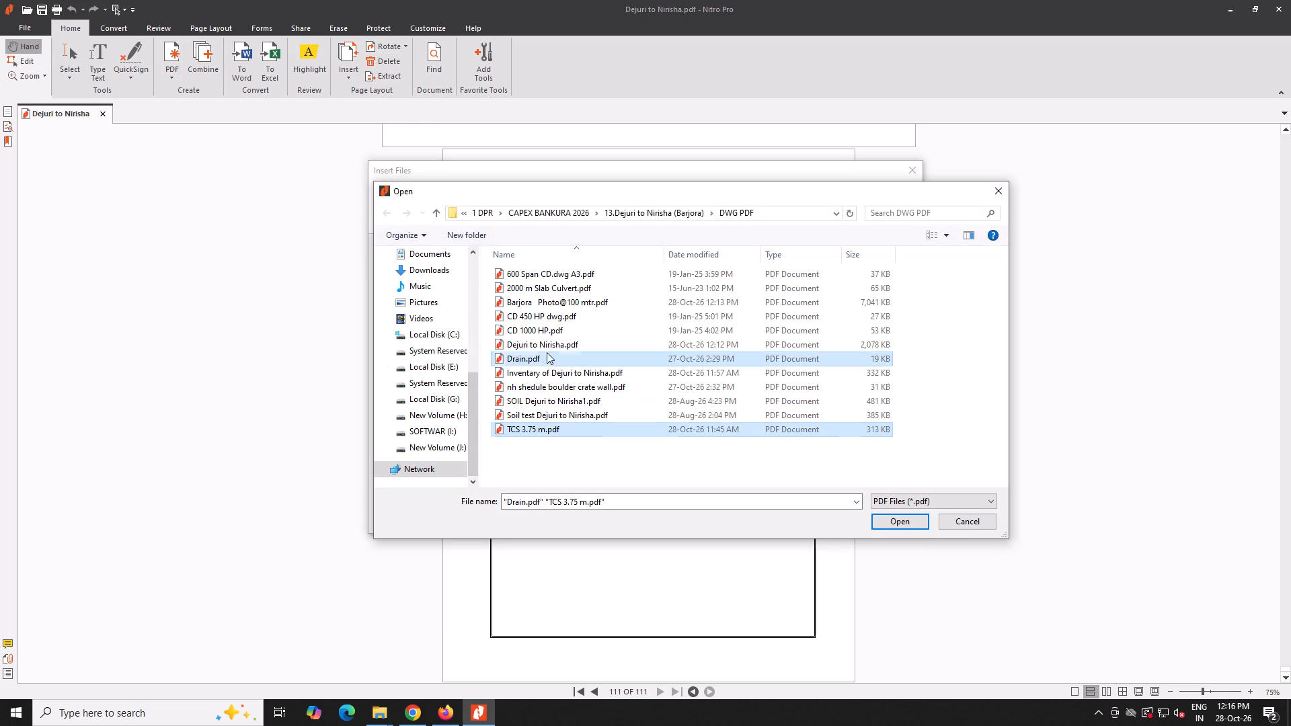
{"action": "left_click", "coordinate": [539, 328], "text": "ctrl"}
{"action": "left_click", "coordinate": [536, 317], "text": "ctrl"}
{"action": "left_click", "coordinate": [541, 286], "text": "ctrl"}
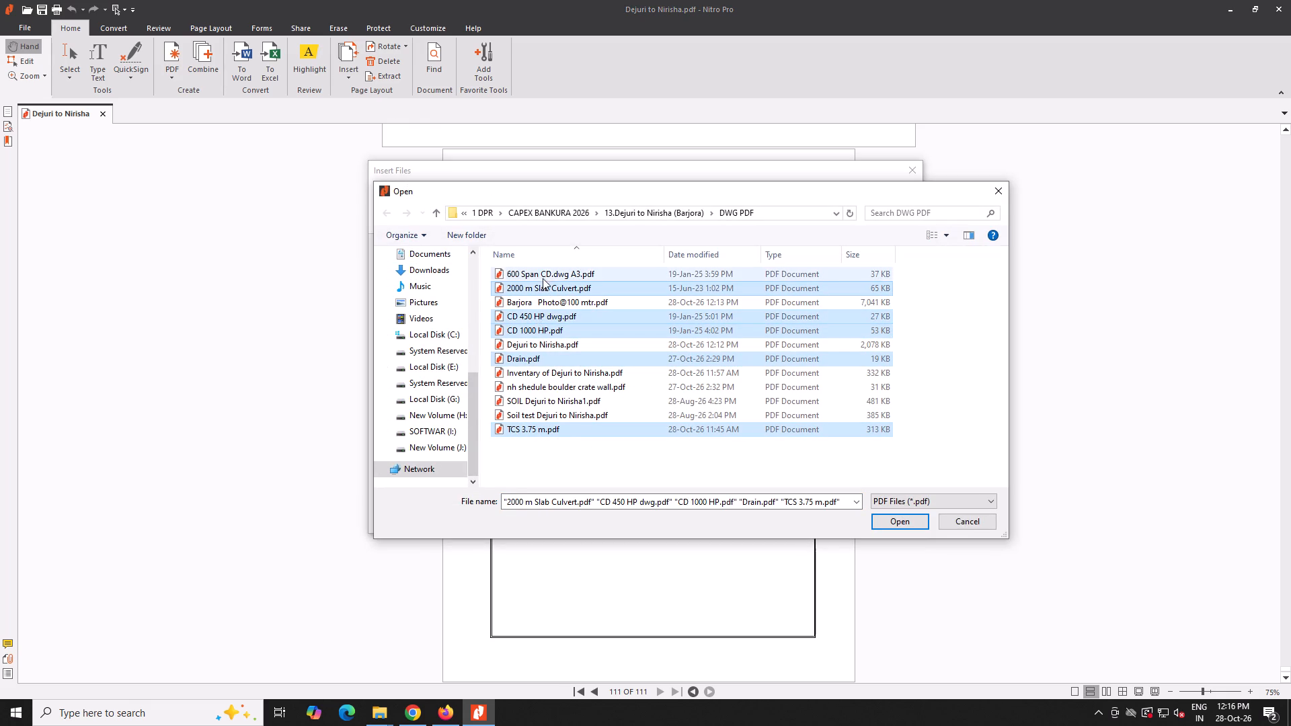
{"action": "left_click", "coordinate": [543, 272], "text": "ctrl"}
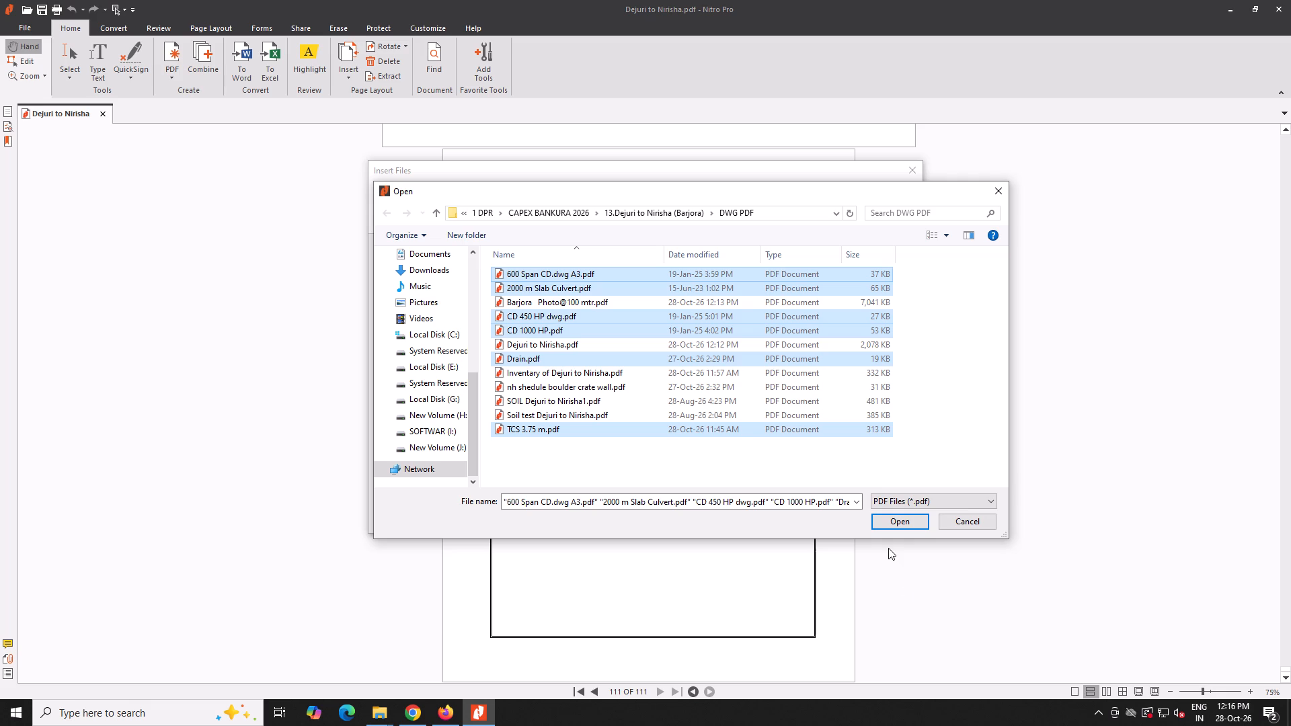
{"action": "left_click", "coordinate": [888, 522]}
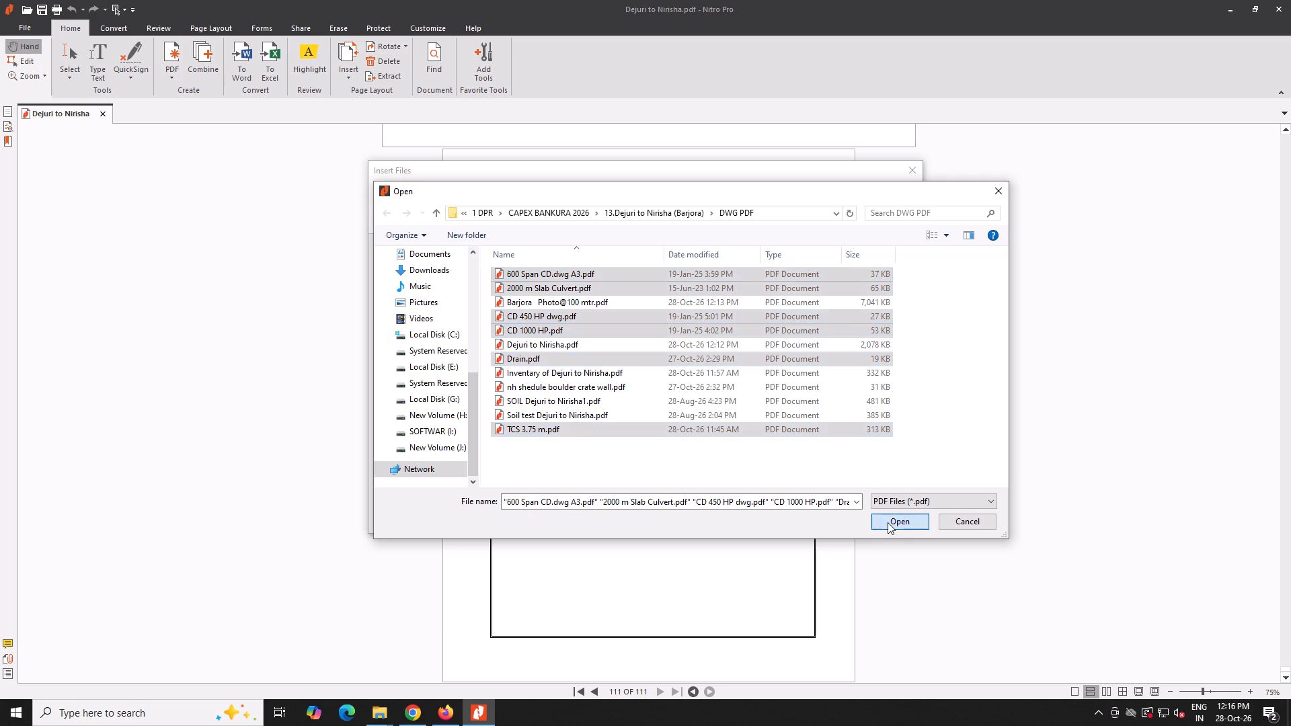
Reorder the files queued for insertion so that TCS 3.75 m.pdf comes first, ahead of 600 Span CD.dwg A3.pdf.
{"action": "left_click", "coordinate": [666, 420]}
{"action": "left_click", "coordinate": [723, 337]}
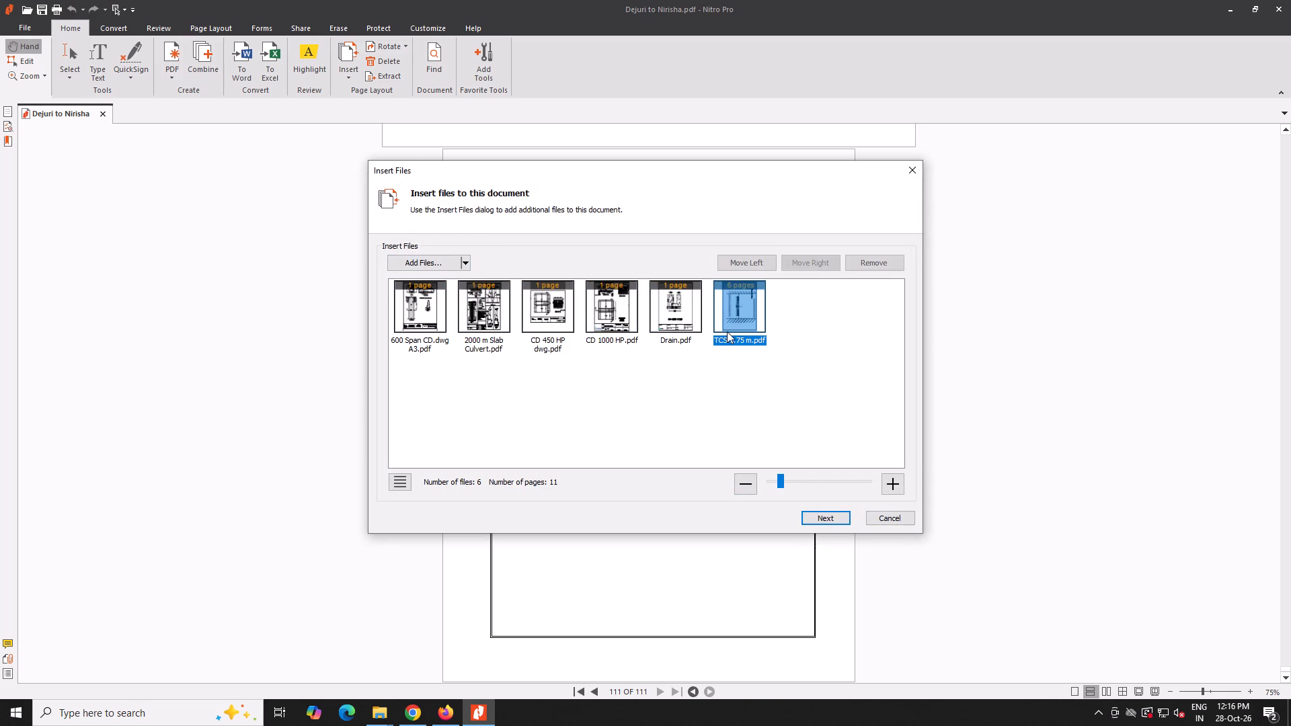
{"action": "left_click_drag", "start_coordinate": [735, 324], "coordinate": [397, 341]}
{"action": "left_click", "coordinate": [423, 333]}
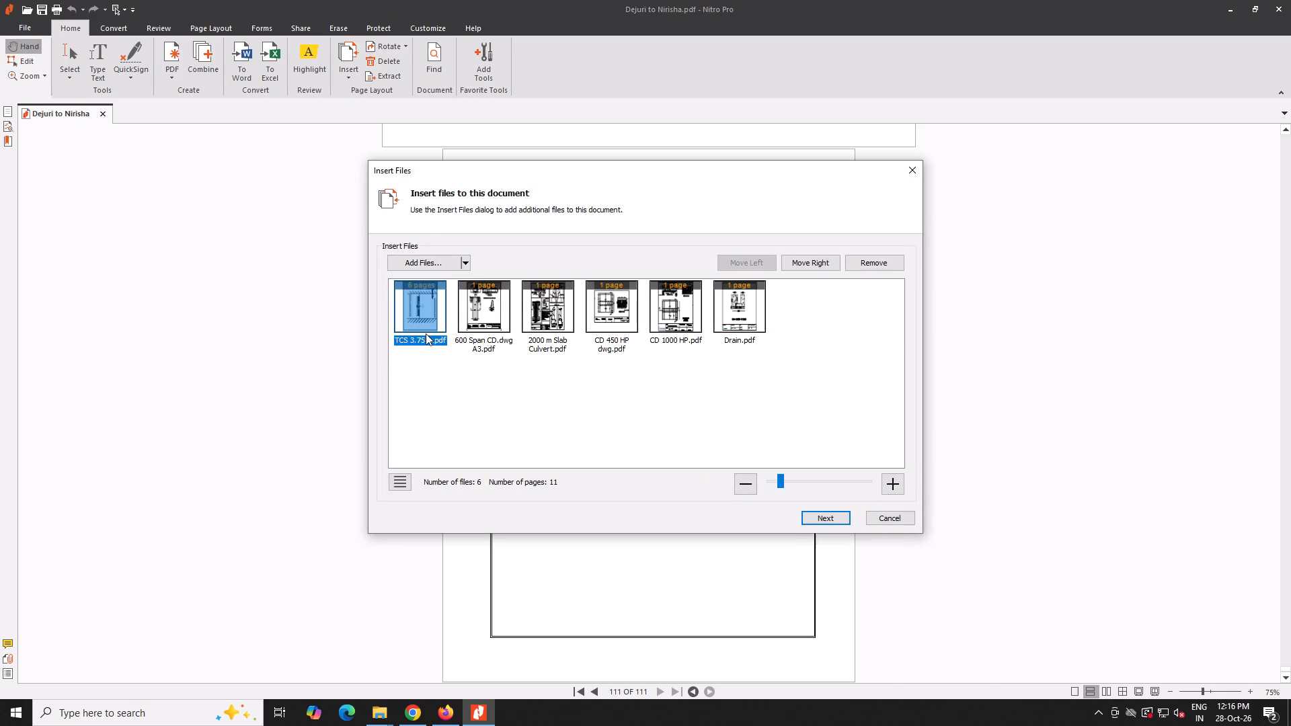
{"action": "left_click", "coordinate": [547, 404]}
{"action": "left_click", "coordinate": [437, 320]}
{"action": "left_click", "coordinate": [653, 405]}
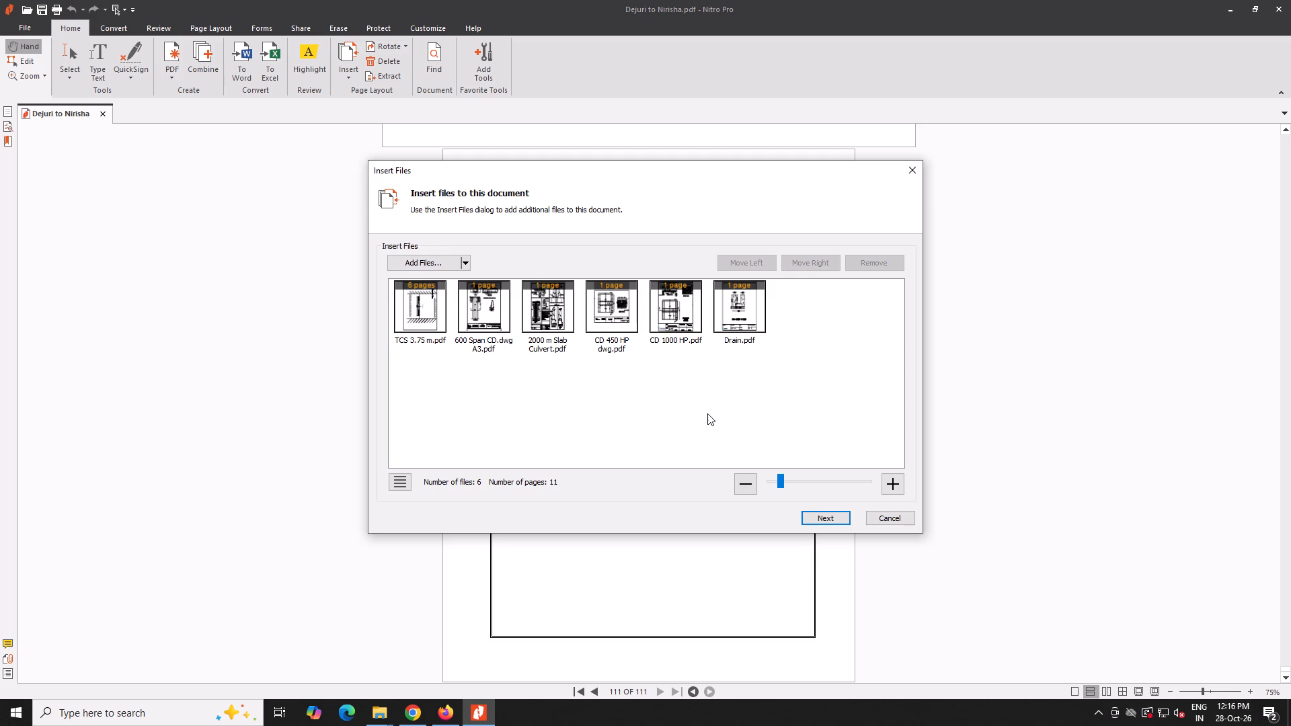
Insert the six queued drawing files after the current Drawings & Alignment divider page, page 111.
{"action": "left_click", "coordinate": [830, 517]}
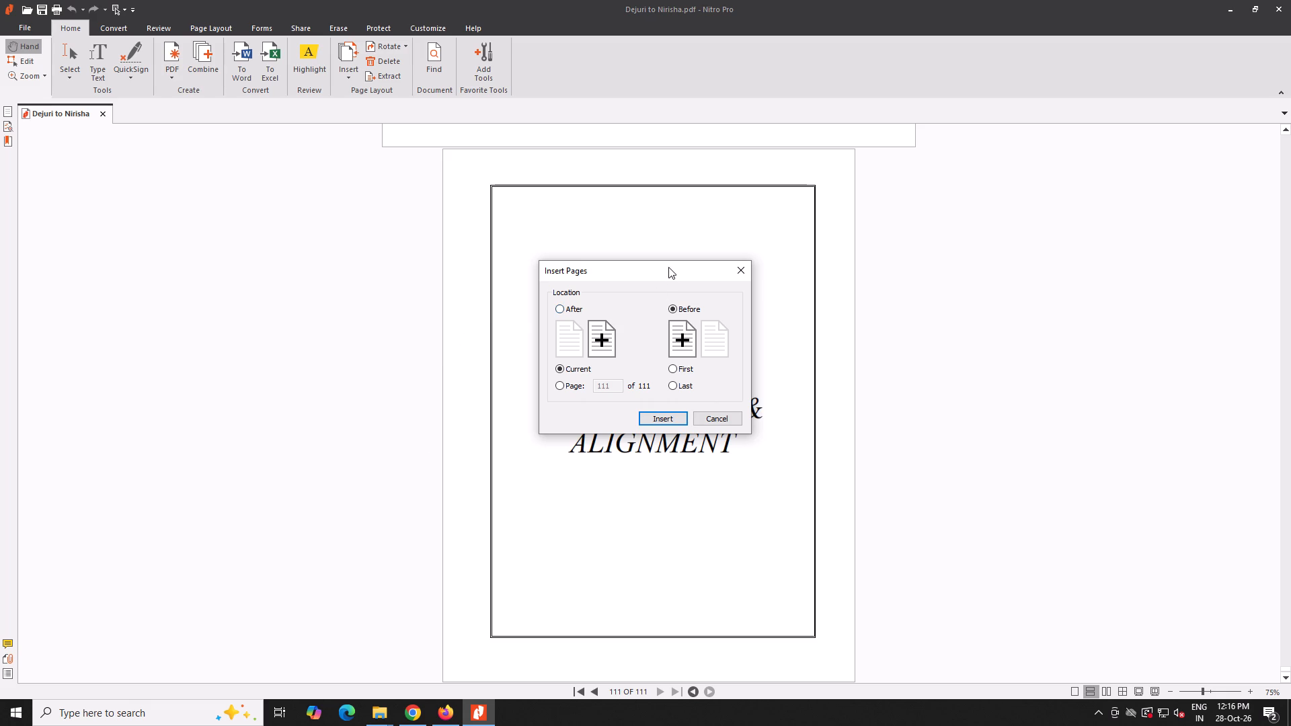
{"action": "left_click_drag", "start_coordinate": [668, 267], "coordinate": [667, 302]}
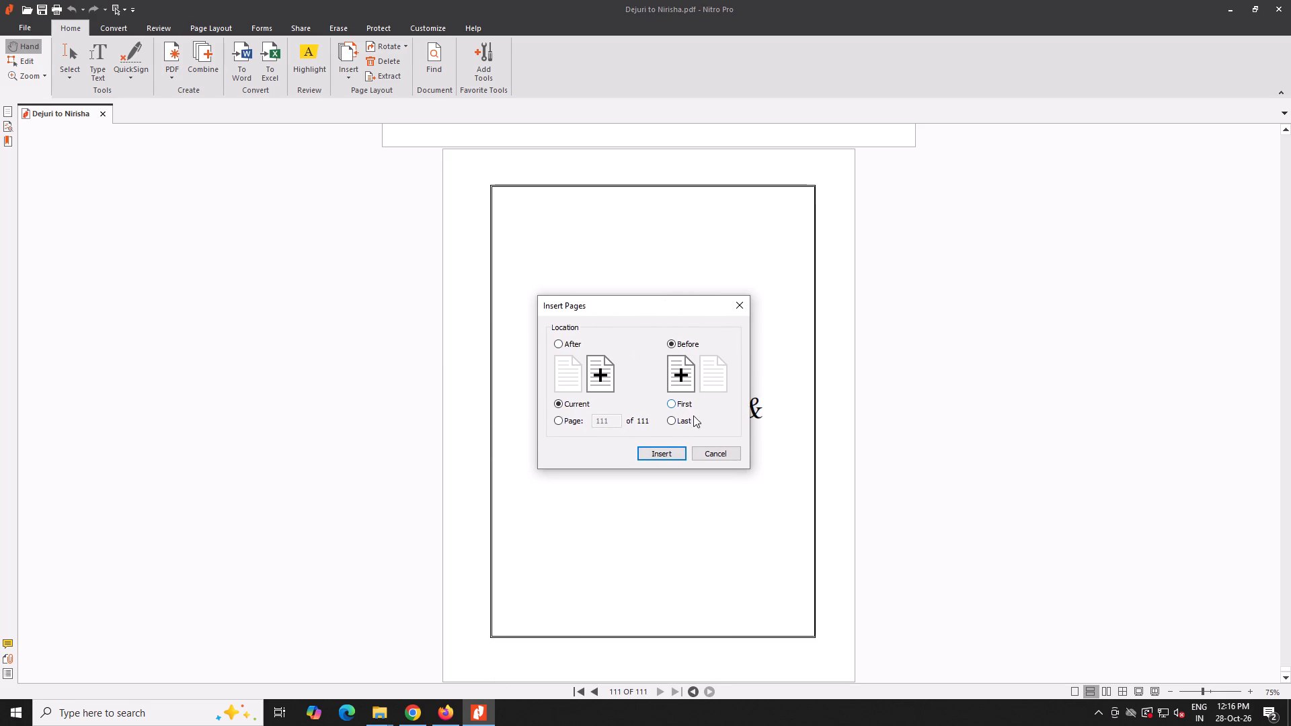
{"action": "left_click_drag", "start_coordinate": [676, 301], "coordinate": [598, 399]}
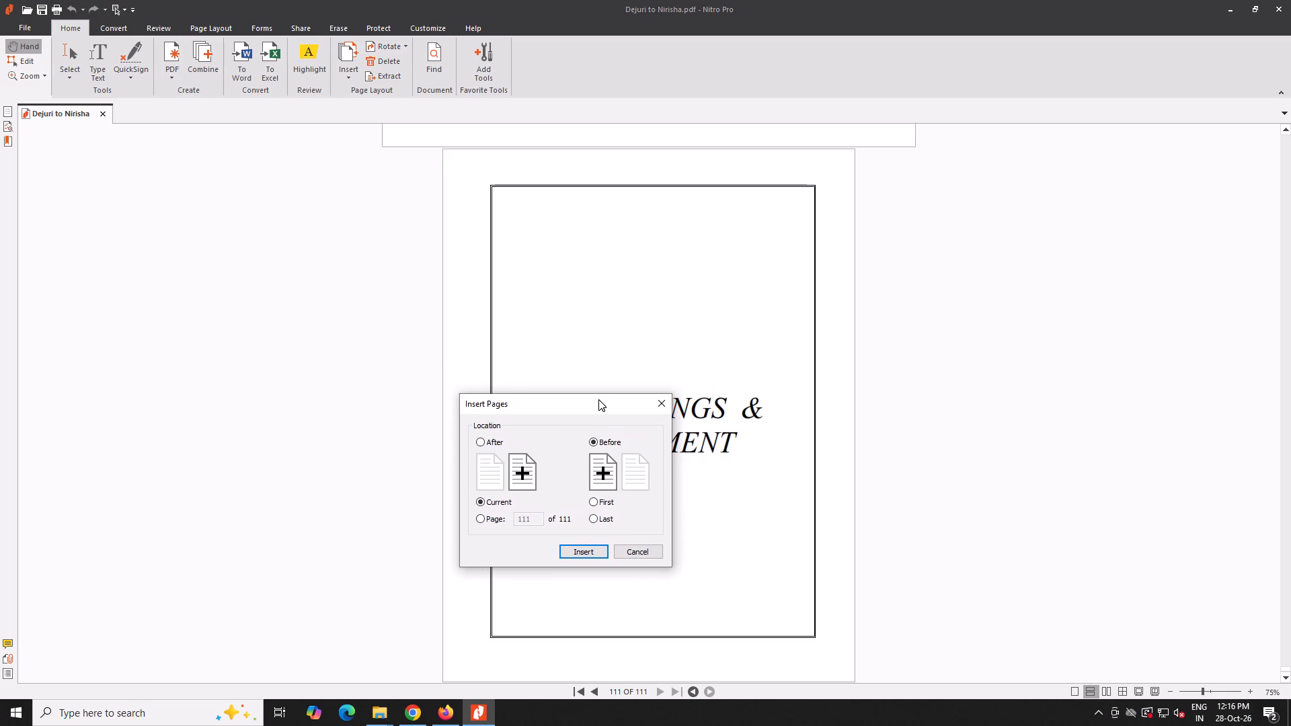
{"action": "left_click_drag", "start_coordinate": [598, 399], "coordinate": [618, 386]}
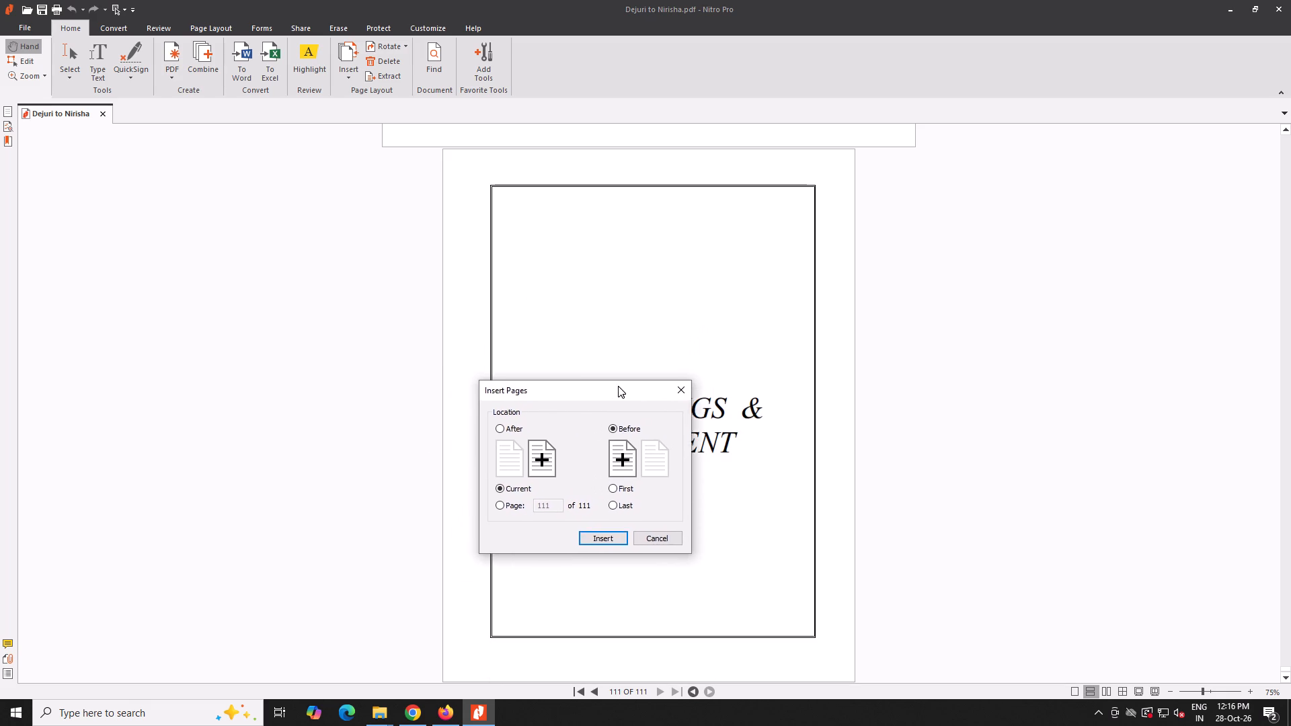
{"action": "left_click_drag", "start_coordinate": [618, 386], "coordinate": [683, 210]}
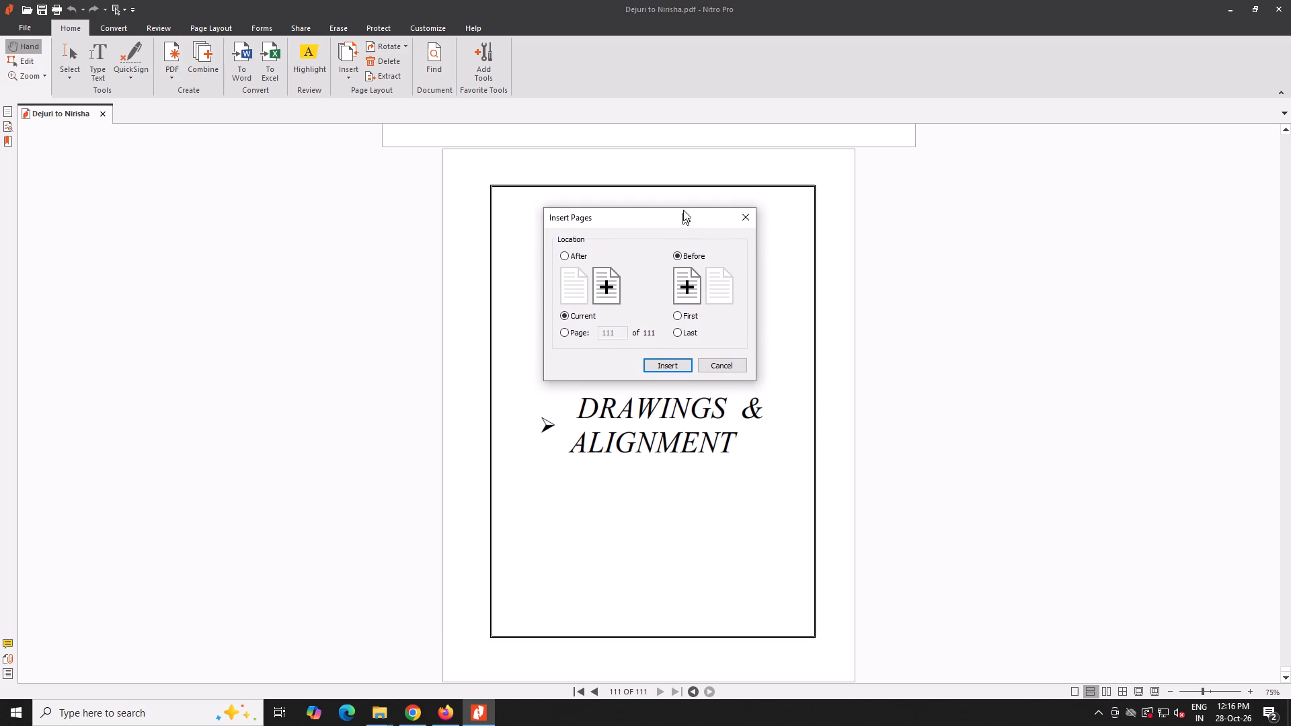
{"action": "left_click_drag", "start_coordinate": [683, 210], "coordinate": [684, 208]}
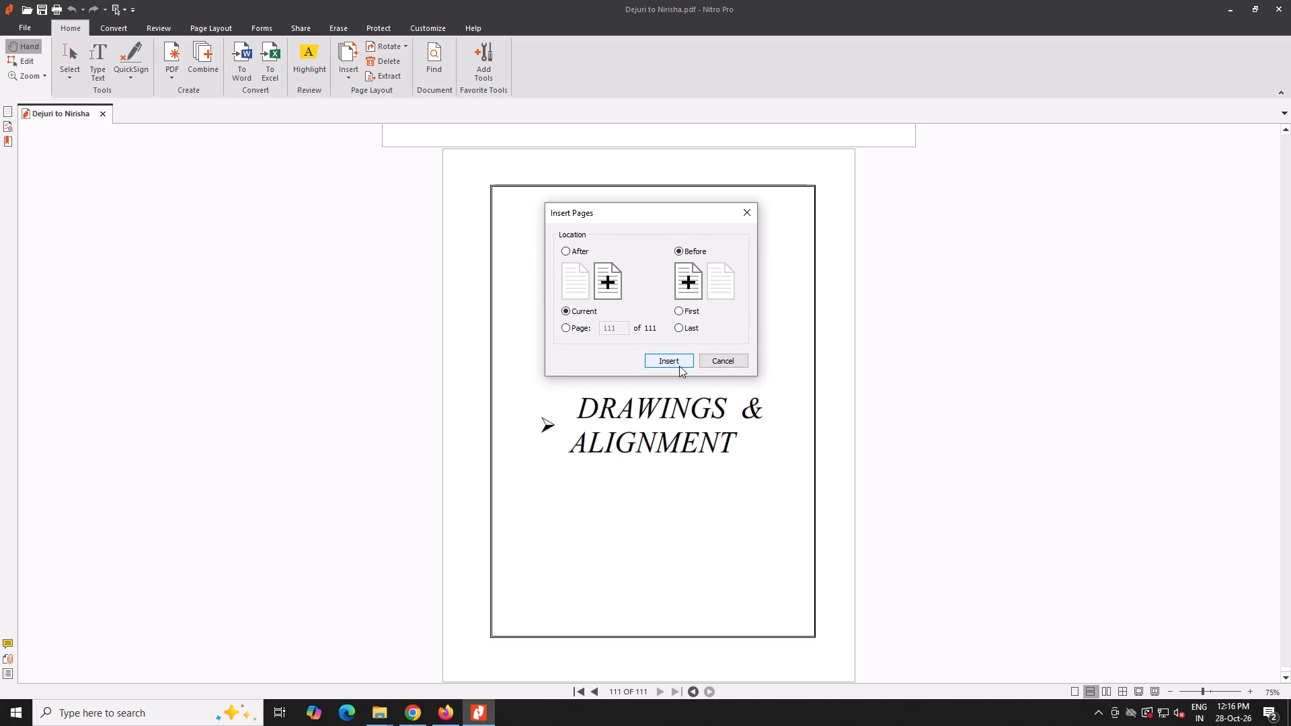
{"action": "left_click_drag", "start_coordinate": [640, 214], "coordinate": [594, 387]}
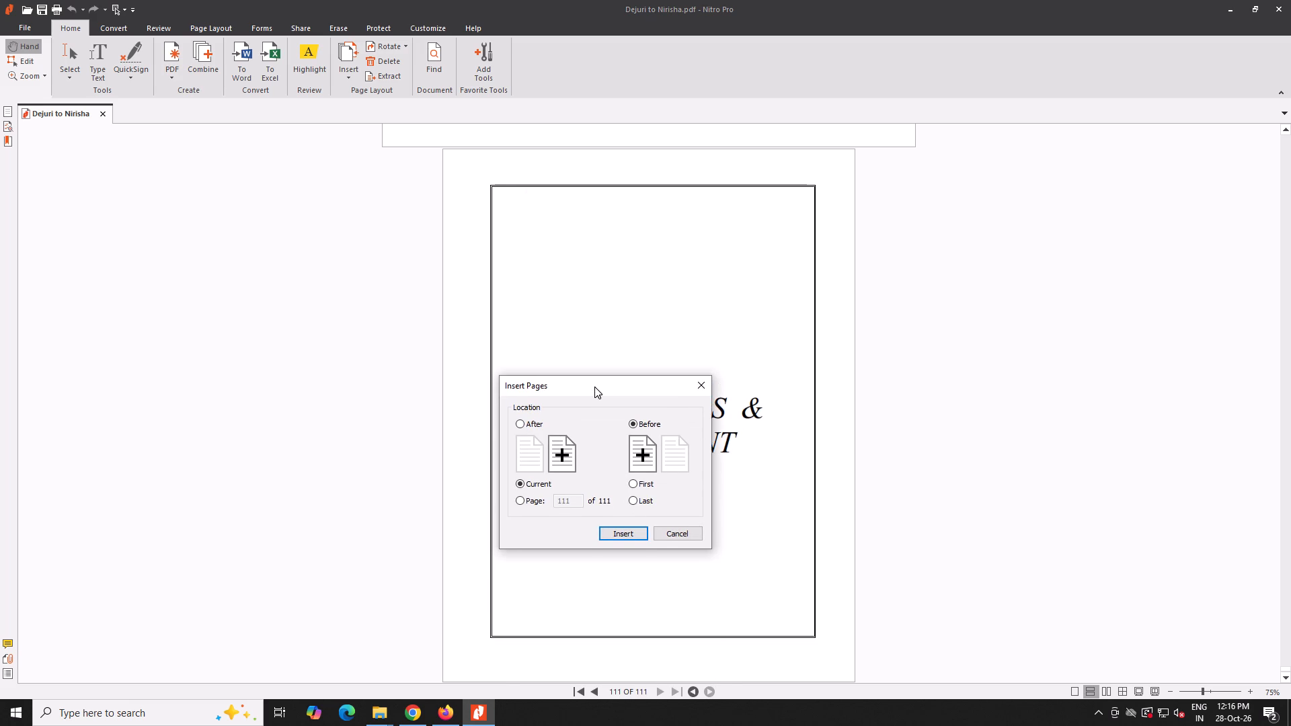
{"action": "left_click_drag", "start_coordinate": [594, 387], "coordinate": [595, 386]}
{"action": "left_click", "coordinate": [523, 421]}
{"action": "left_click", "coordinate": [616, 530]}
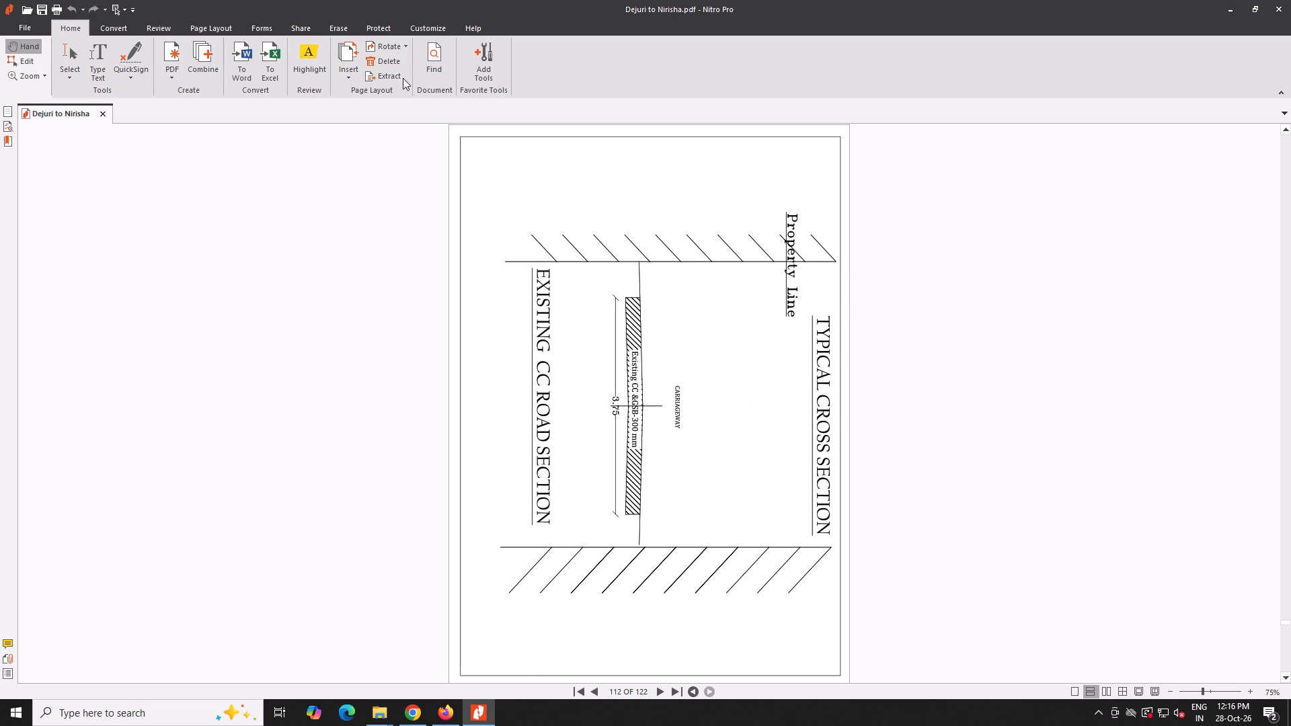
Rotate the Existing CC Road Section drawing on page 112 clockwise in quarter turns.
{"action": "left_click", "coordinate": [375, 47]}
{"action": "left_click", "coordinate": [375, 47]}
{"action": "left_click", "coordinate": [375, 47]}
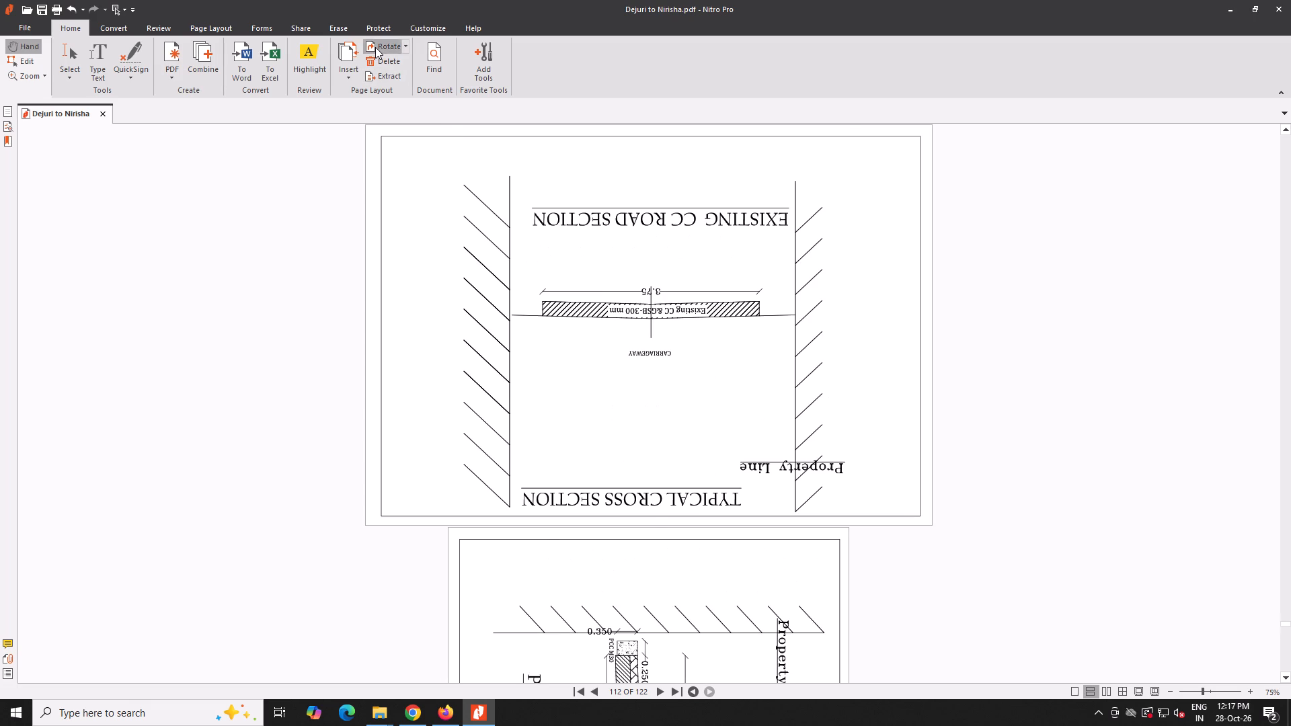
Rotate the Proposed CC Road Section drawing on page 113 by half a turn, using clockwise quarter turns.
{"action": "scroll", "coordinate": [654, 368], "scroll_direction": "down", "scroll_amount": 14}
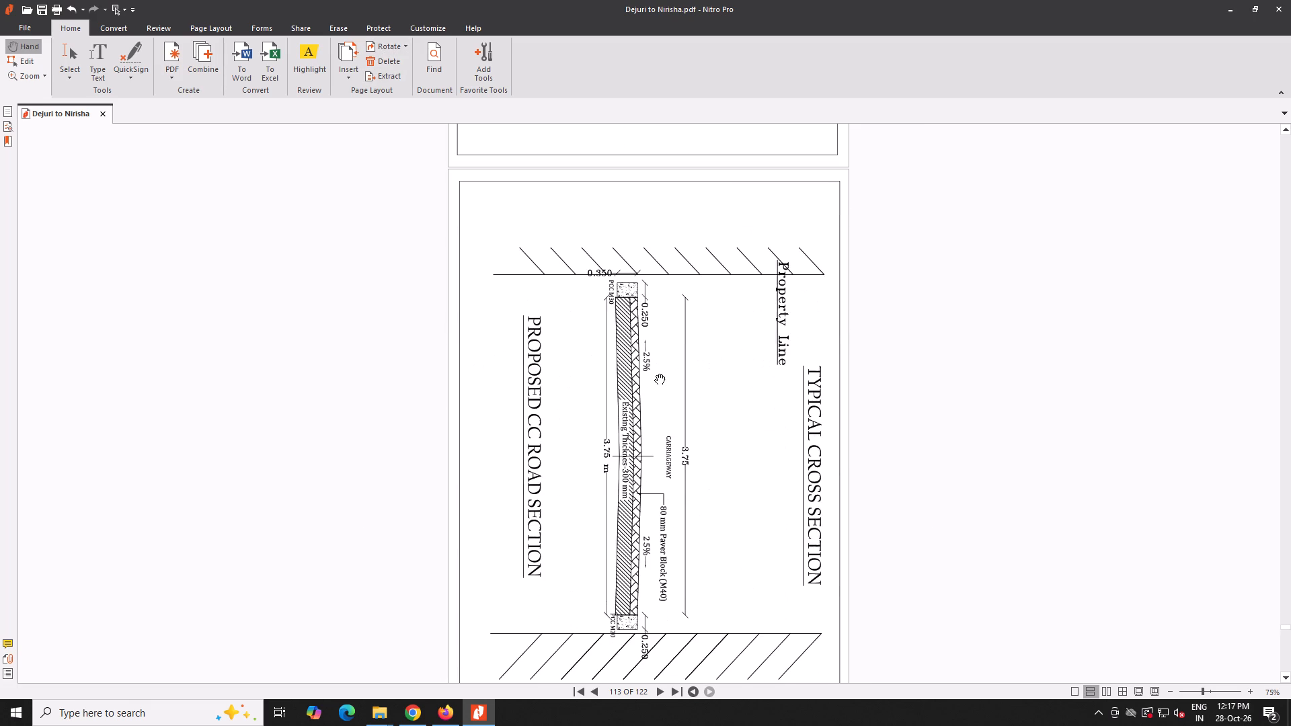
{"action": "left_click", "coordinate": [387, 46]}
{"action": "left_click", "coordinate": [387, 46]}
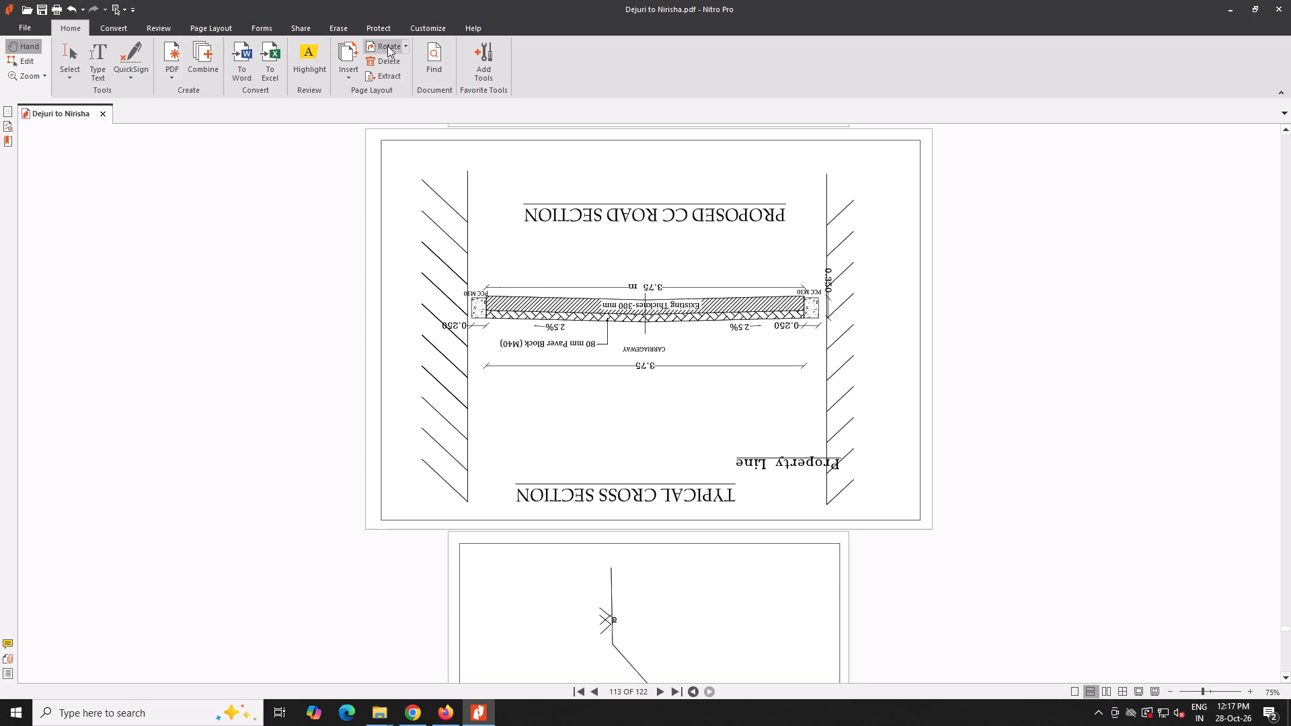
{"action": "left_click", "coordinate": [387, 46]}
Rotate the Existing Flexible Road Section drawing on page 114 by half a turn, using clockwise quarter turns.
{"action": "scroll", "coordinate": [527, 180], "scroll_direction": "down", "scroll_amount": 8}
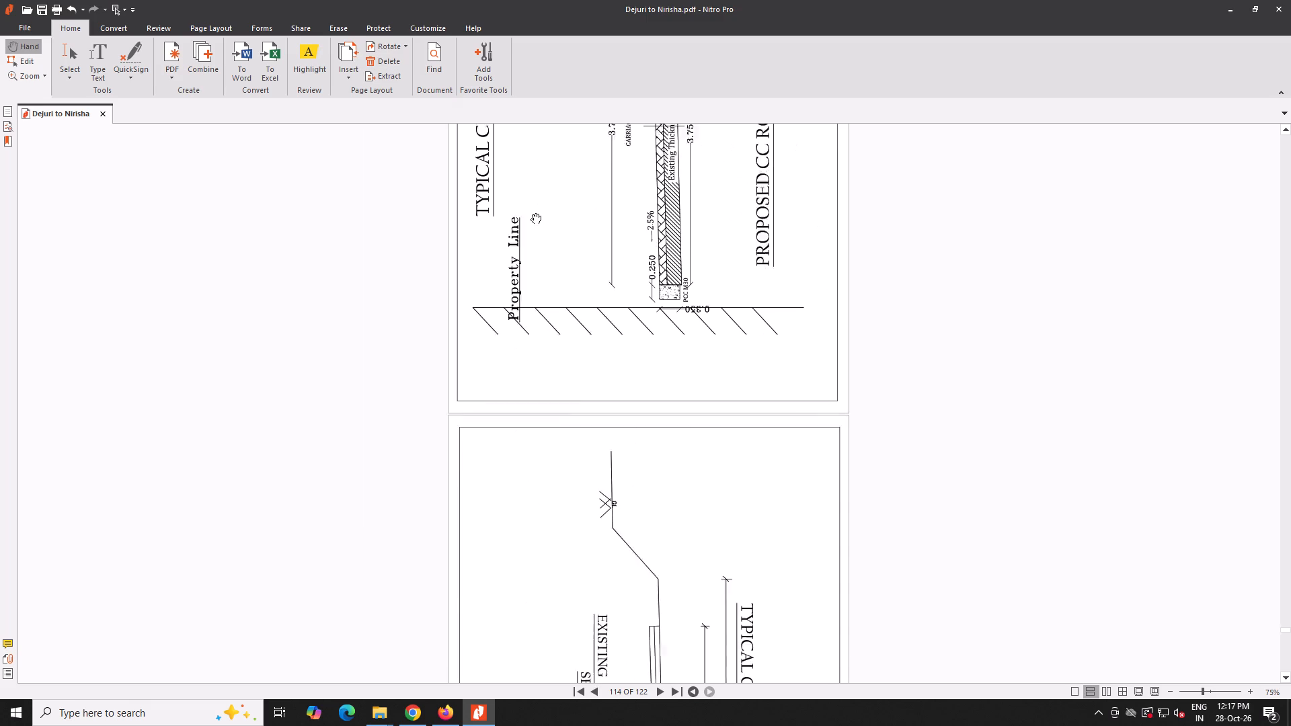
{"action": "scroll", "coordinate": [531, 213], "scroll_direction": "down", "scroll_amount": 7}
{"action": "left_click", "coordinate": [383, 40]}
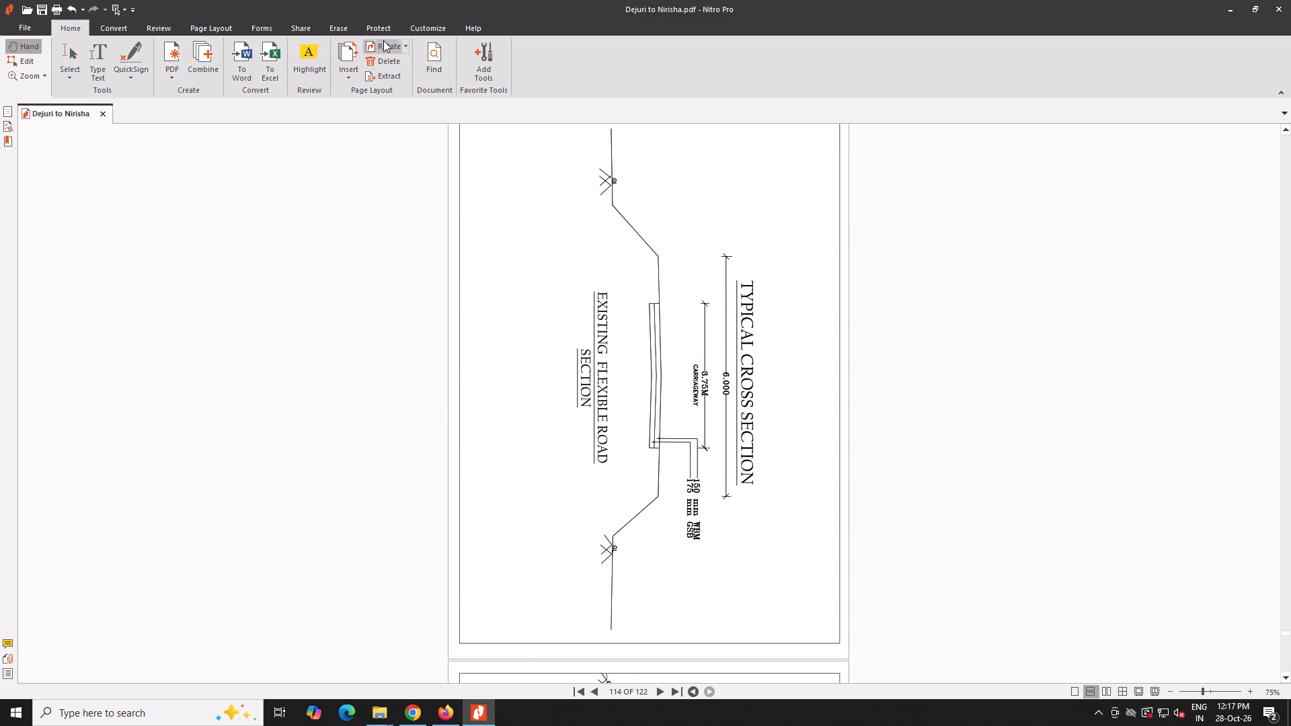
{"action": "left_click", "coordinate": [383, 40]}
Rotate the Proposed Flexible Road Section drawing on page 115 by half a turn, using clockwise quarter turns.
{"action": "scroll", "coordinate": [557, 223], "scroll_direction": "down", "scroll_amount": 11}
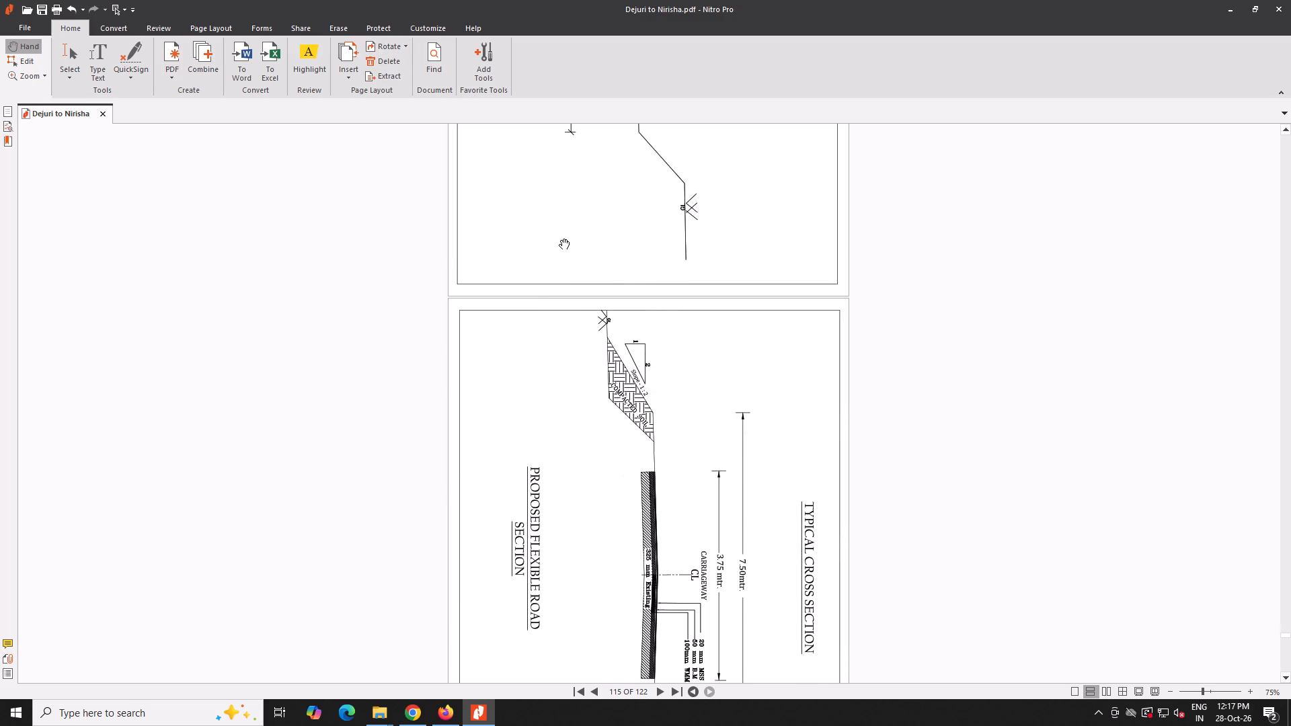
{"action": "scroll", "coordinate": [559, 239], "scroll_direction": "down", "scroll_amount": 3}
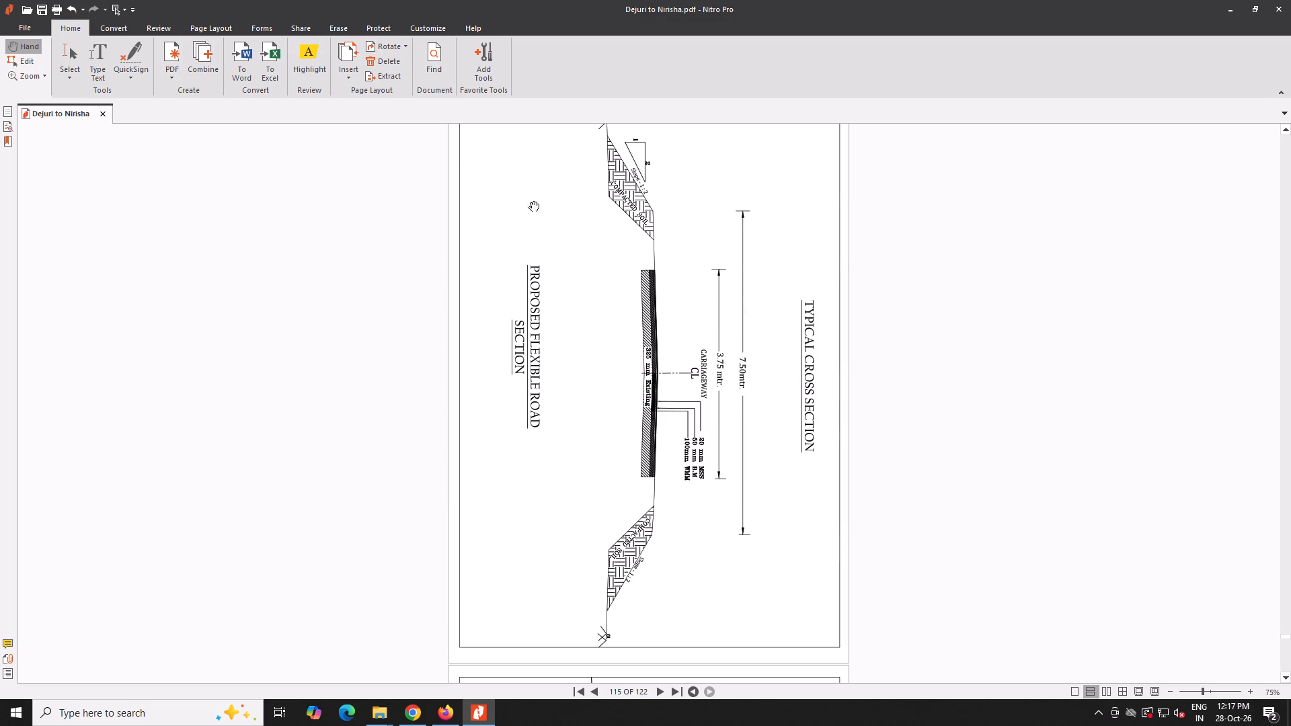
{"action": "left_click", "coordinate": [393, 48]}
{"action": "left_click", "coordinate": [393, 47]}
{"action": "left_click", "coordinate": [392, 47]}
Rotate the Moorum Road existing flexible section drawing on page 116 by half a turn, using clockwise quarter turns.
{"action": "scroll", "coordinate": [470, 192], "scroll_direction": "down", "scroll_amount": 2}
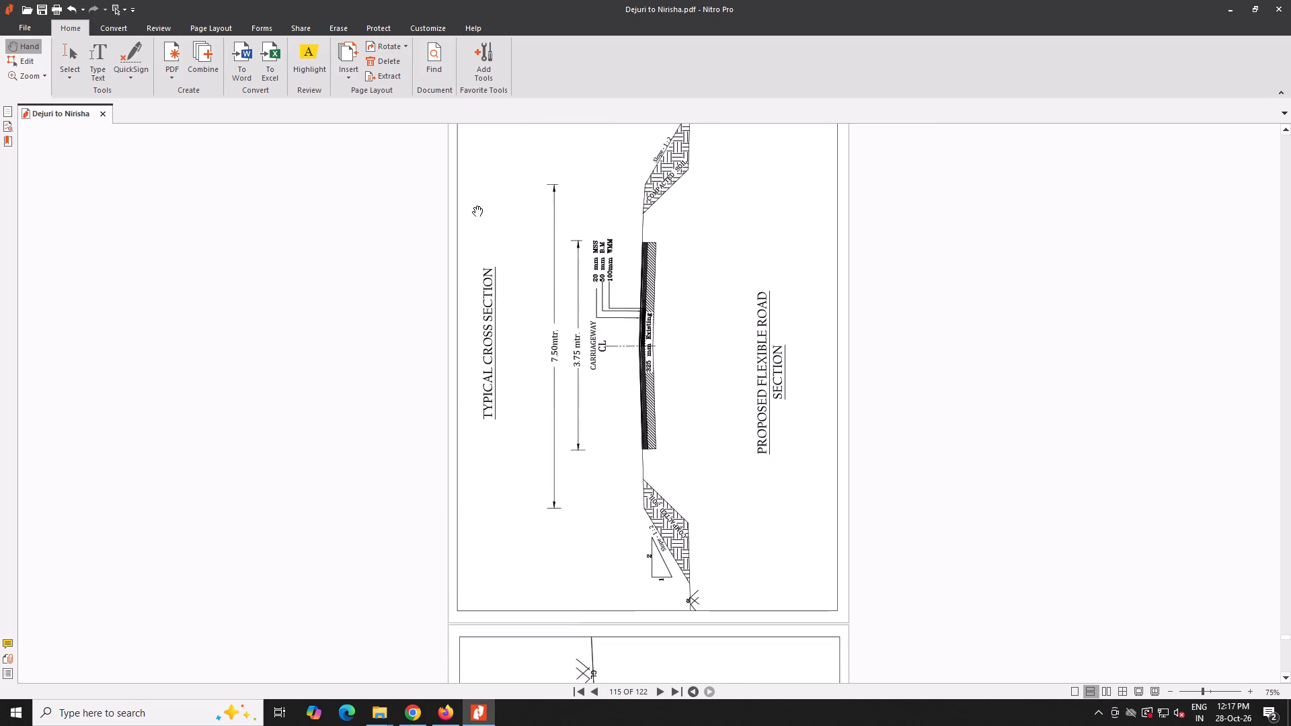
{"action": "scroll", "coordinate": [473, 206], "scroll_direction": "down", "scroll_amount": 13}
{"action": "scroll", "coordinate": [477, 202], "scroll_direction": "up", "scroll_amount": 2}
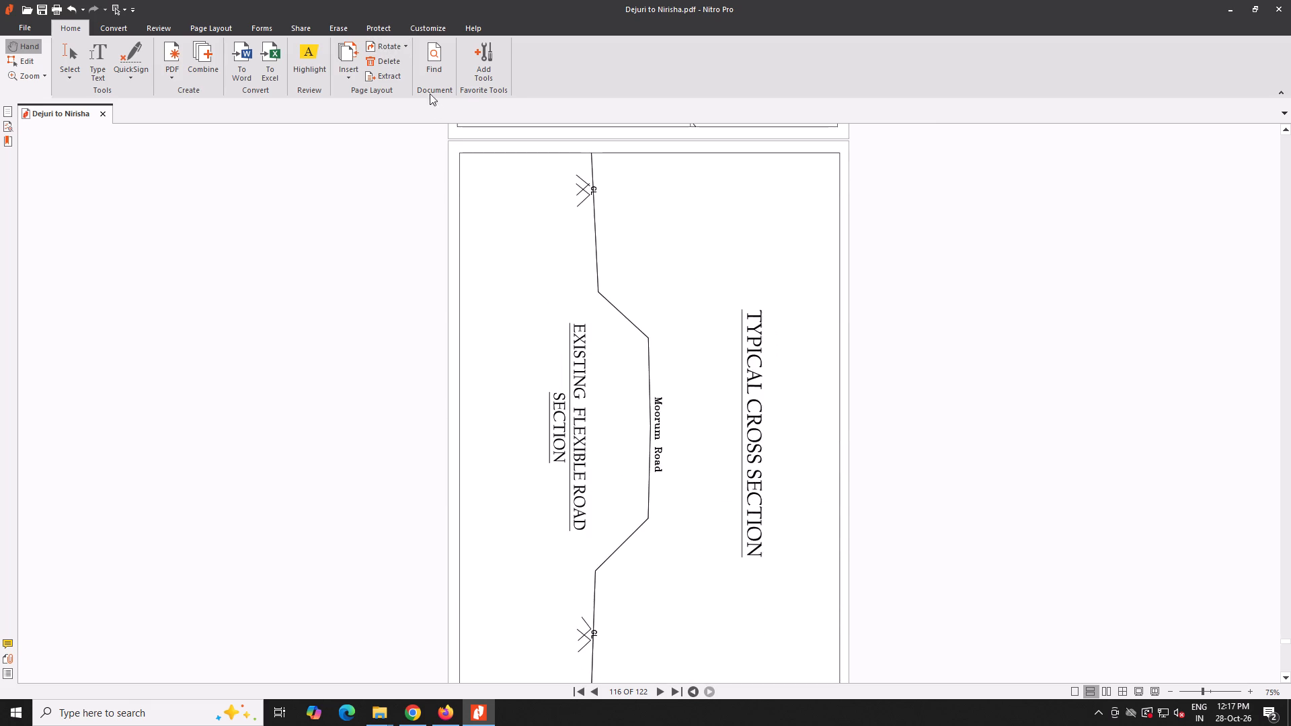
{"action": "left_click", "coordinate": [379, 43]}
{"action": "left_click", "coordinate": [379, 43]}
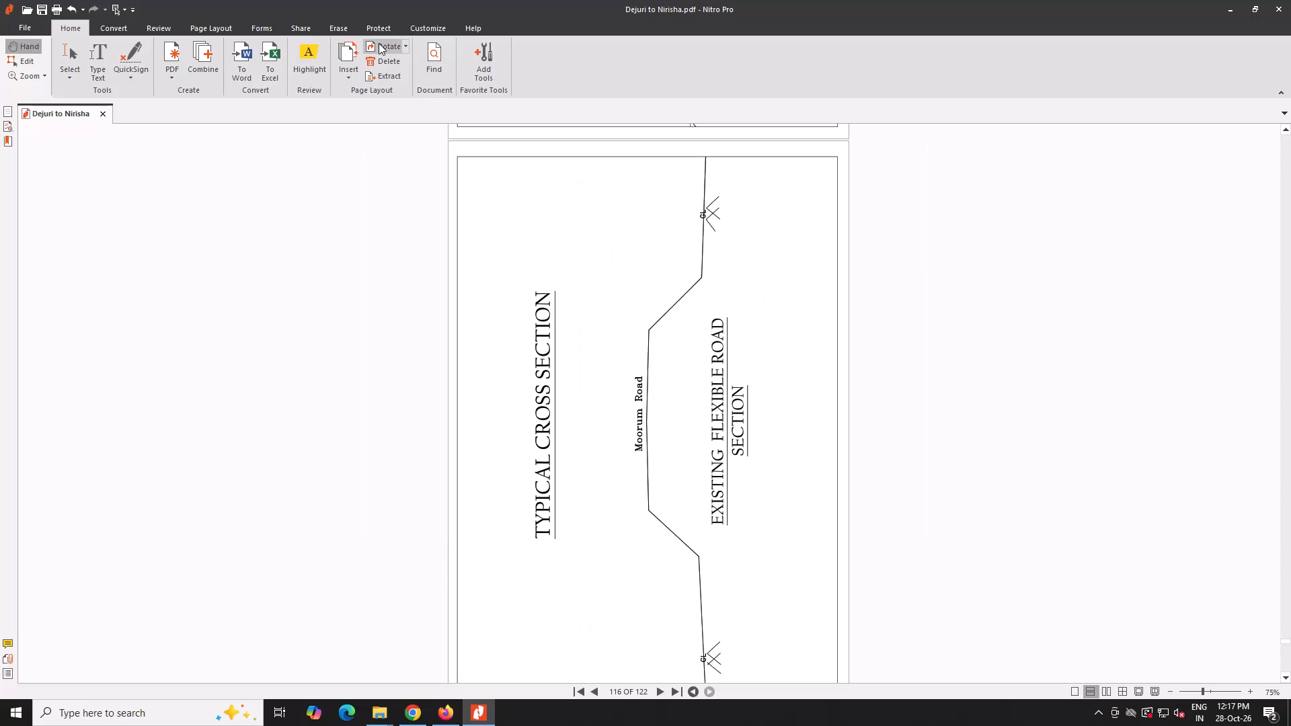
Rotate the Moorum Road proposed flexible section drawing on page 117 clockwise by half a turn and save the report.
{"action": "scroll", "coordinate": [510, 194], "scroll_direction": "down", "scroll_amount": 4}
{"action": "scroll", "coordinate": [592, 350], "scroll_direction": "down", "scroll_amount": 11}
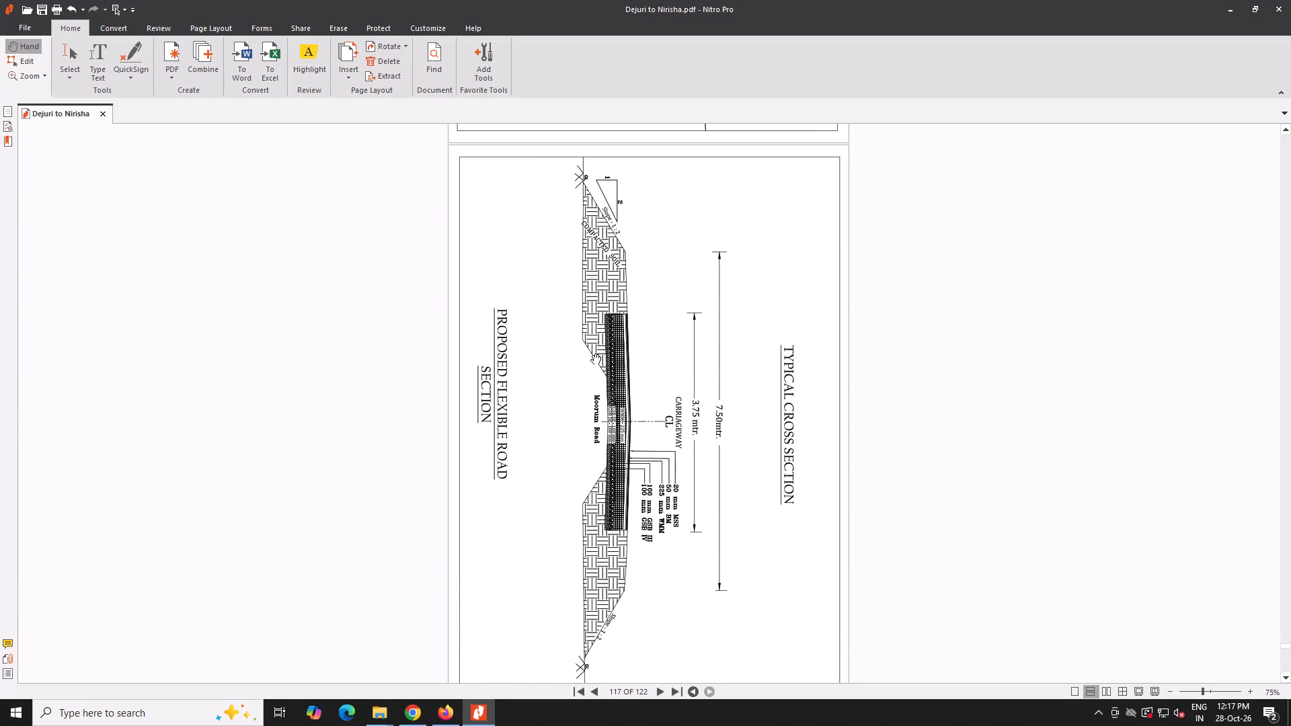
{"action": "scroll", "coordinate": [591, 354], "scroll_direction": "up", "scroll_amount": 1}
{"action": "left_click", "coordinate": [397, 47]}
{"action": "left_click", "coordinate": [381, 50]}
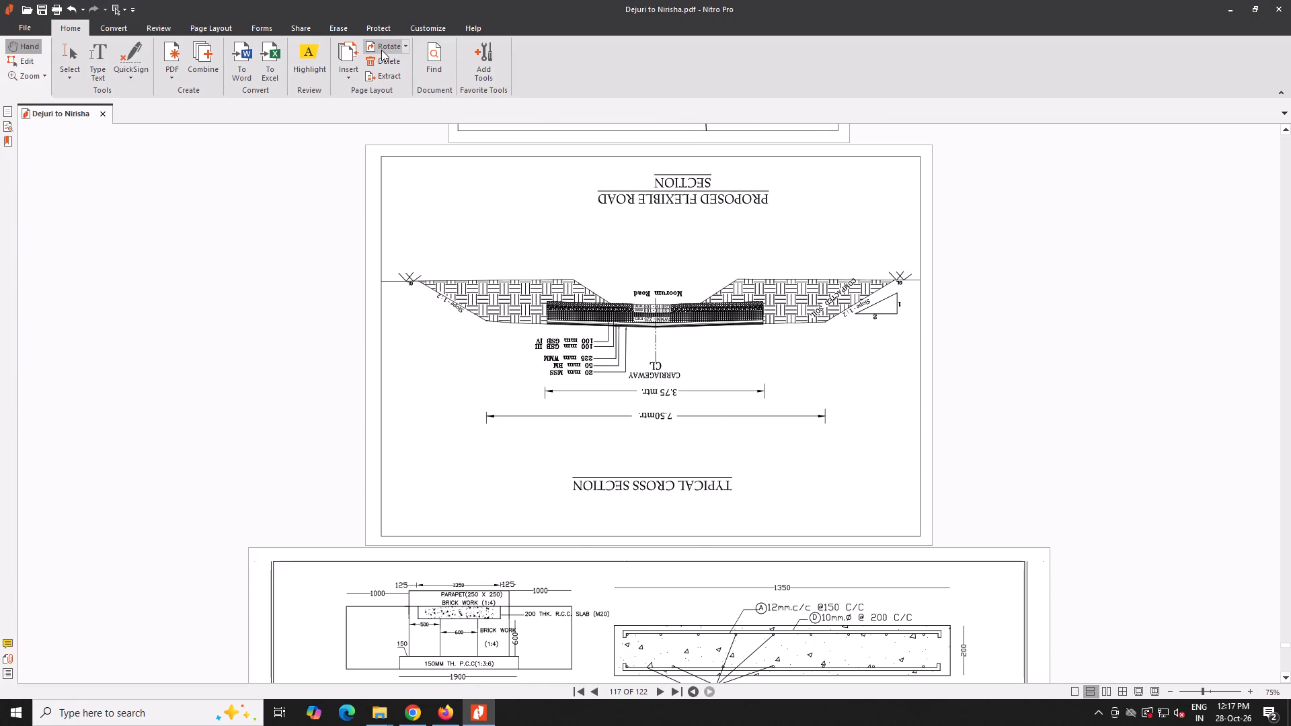
{"action": "left_click", "coordinate": [45, 11]}
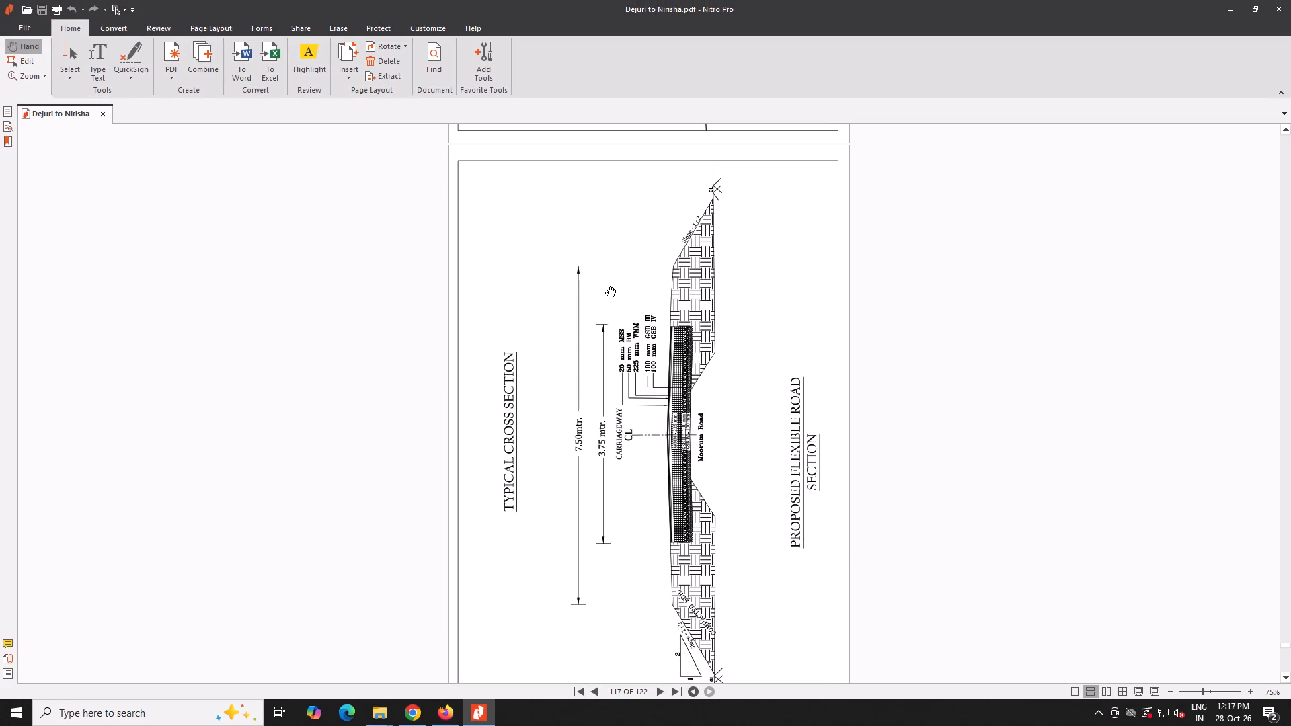
Look back through the report from the drawings to the Cost Estimate & Measurements and Rate Analysis divider pages.
{"action": "scroll", "coordinate": [582, 298], "scroll_direction": "down", "scroll_amount": 10}
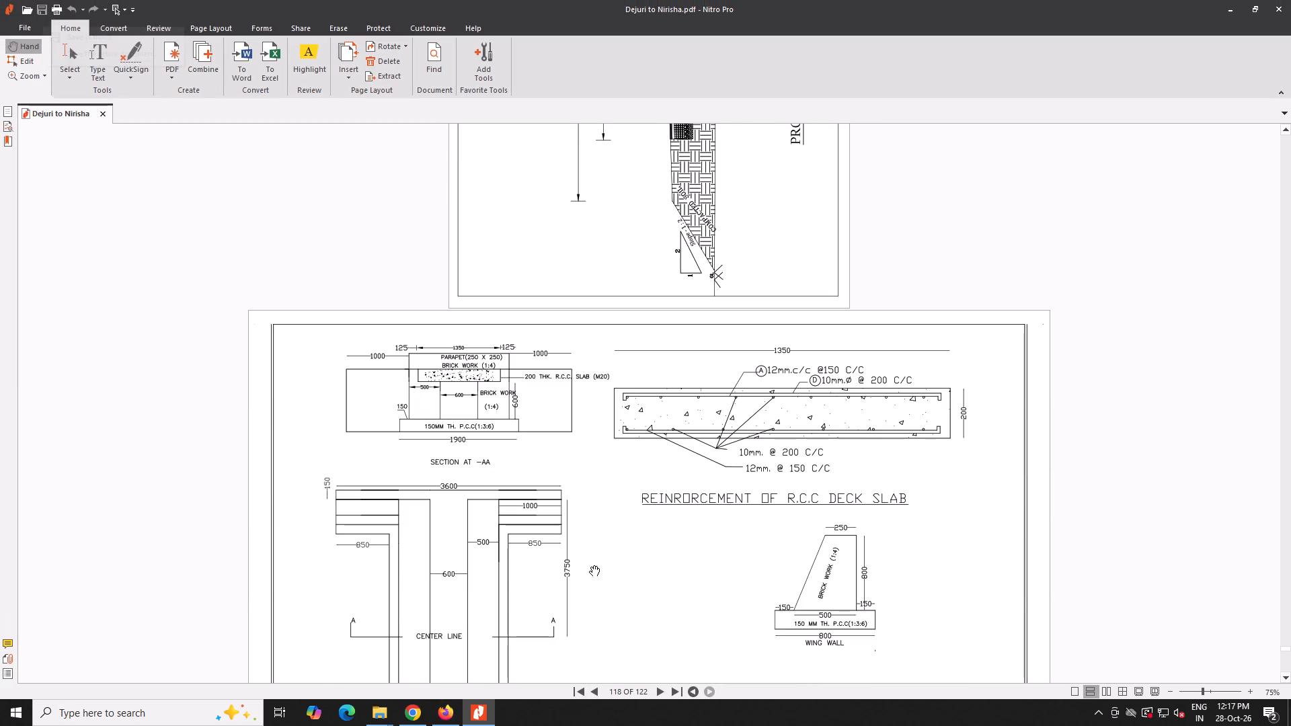
{"action": "key", "text": "Left"}
{"action": "key", "text": "Left"}
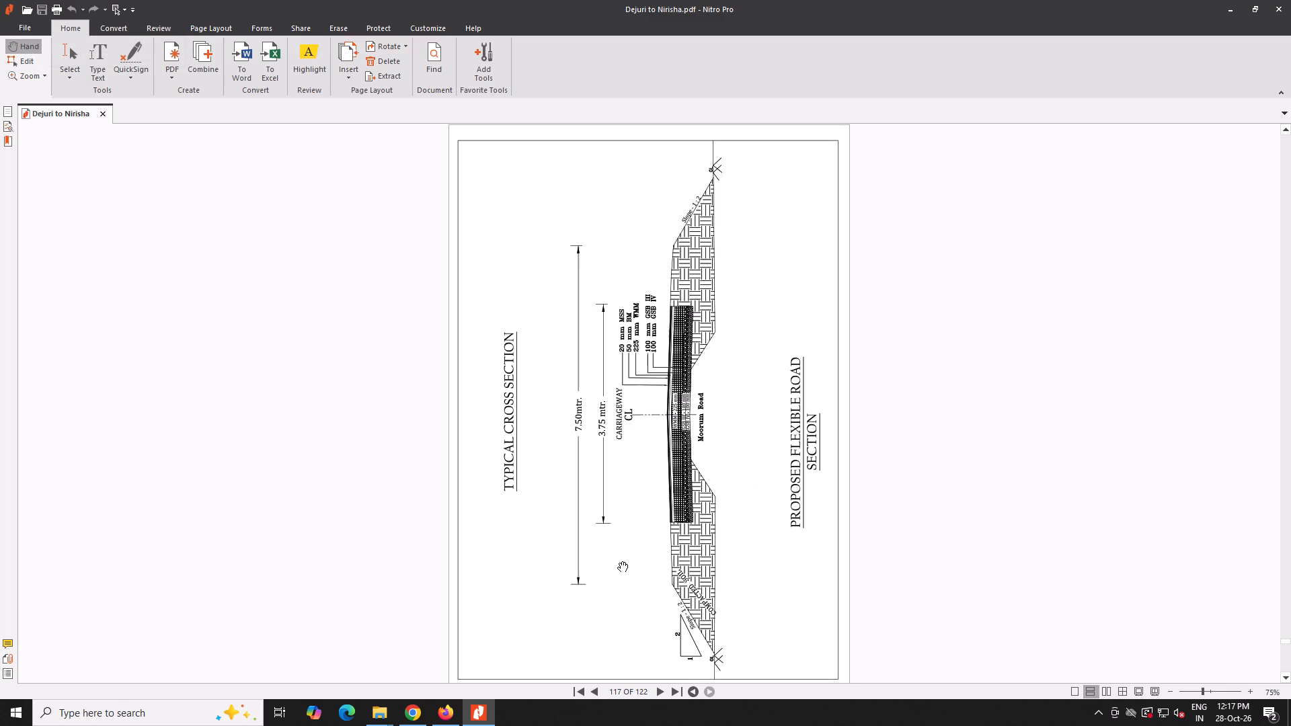
{"action": "key", "text": "Left"}
{"action": "key", "text": "Left"}
{"action": "key", "text": "Left"}
{"action": "key", "text": "Left"}
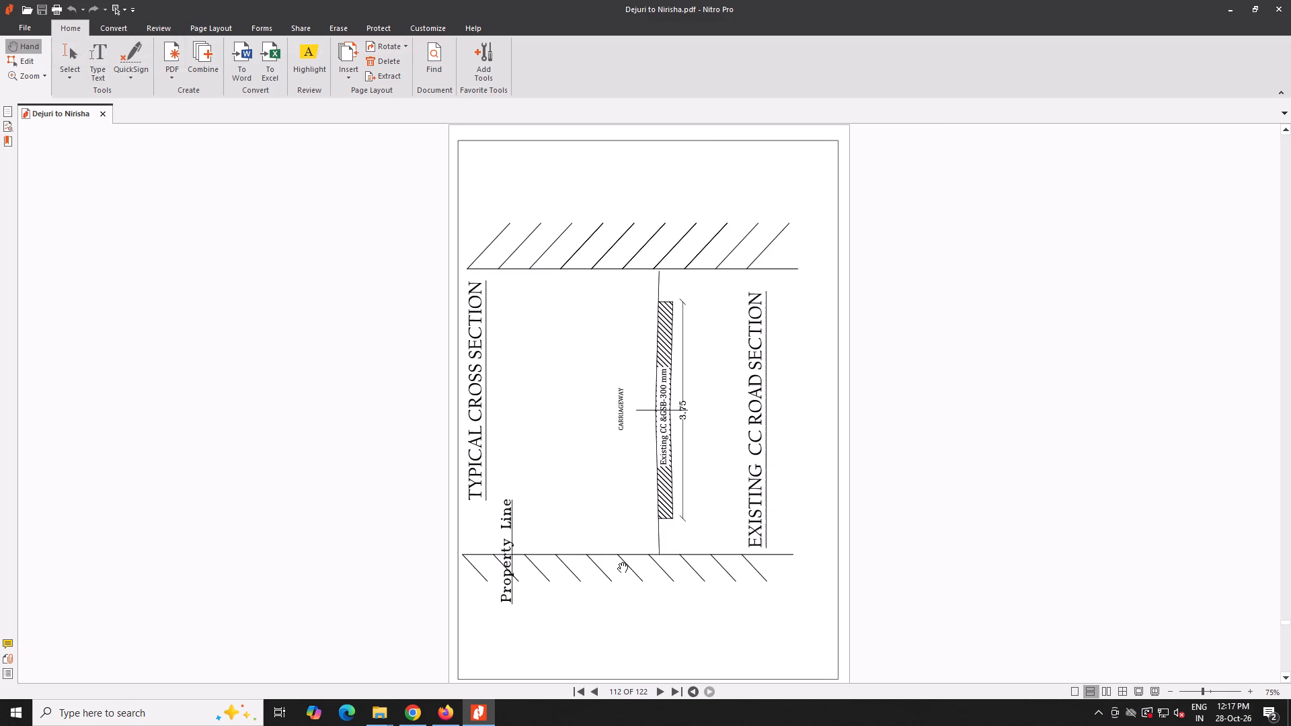
{"action": "key", "text": "Left"}
{"action": "key", "text": "Left"}
{"action": "key", "text": "Left"}
{"action": "key", "text": "Down"}
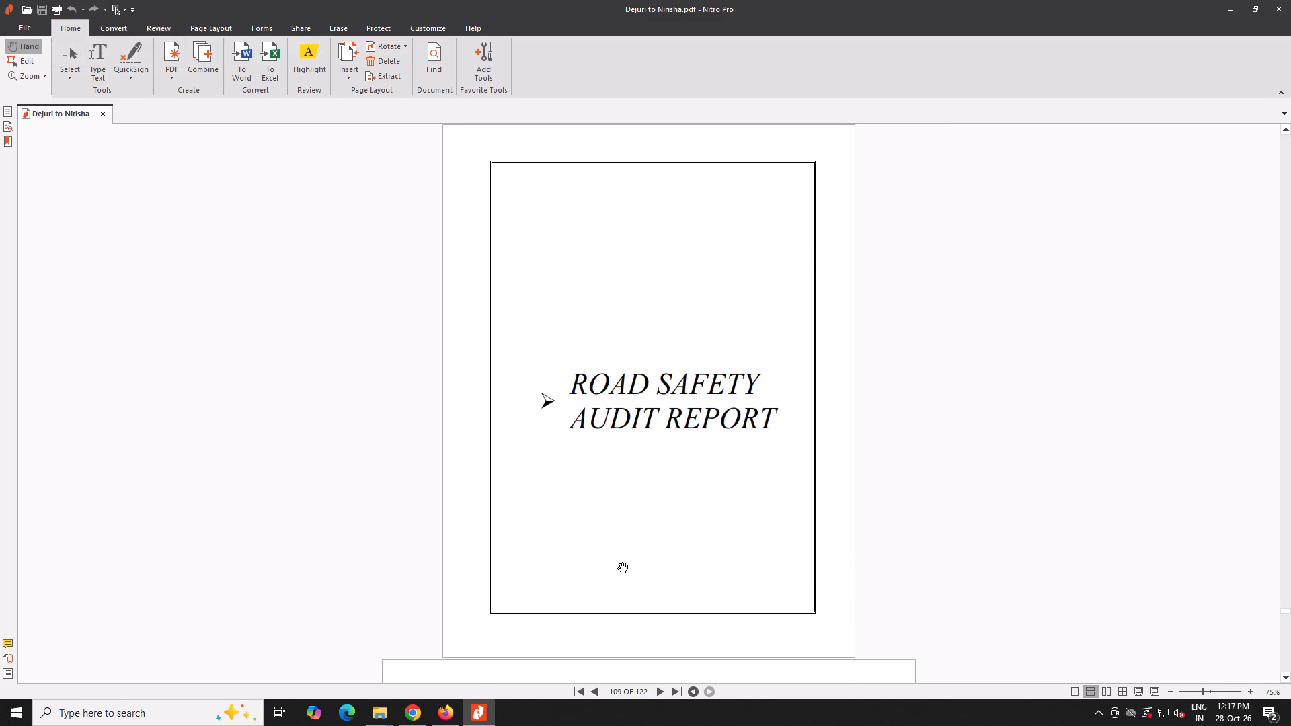
{"action": "key", "text": "Left"}
{"action": "key", "text": "Left"}
{"action": "key", "text": "Left"}
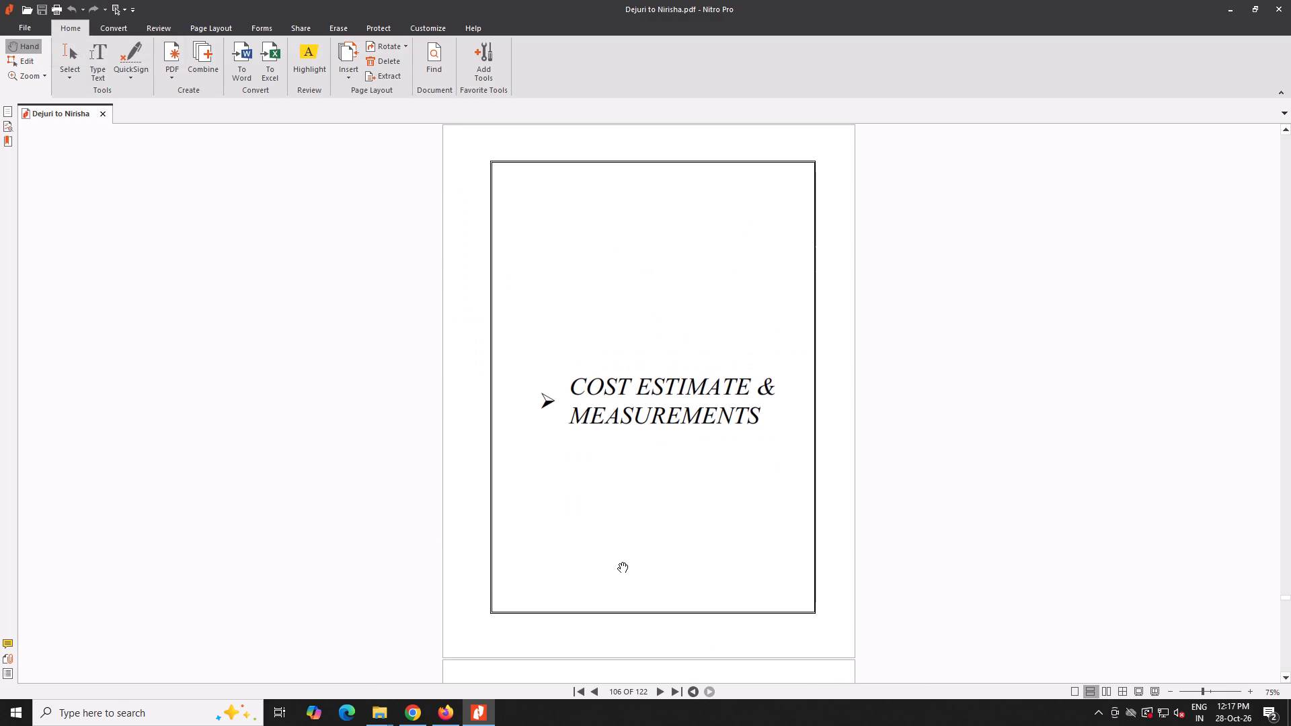
{"action": "scroll", "coordinate": [584, 452], "scroll_direction": "down", "scroll_amount": 11}
{"action": "scroll", "coordinate": [514, 231], "scroll_direction": "down", "scroll_amount": 1}
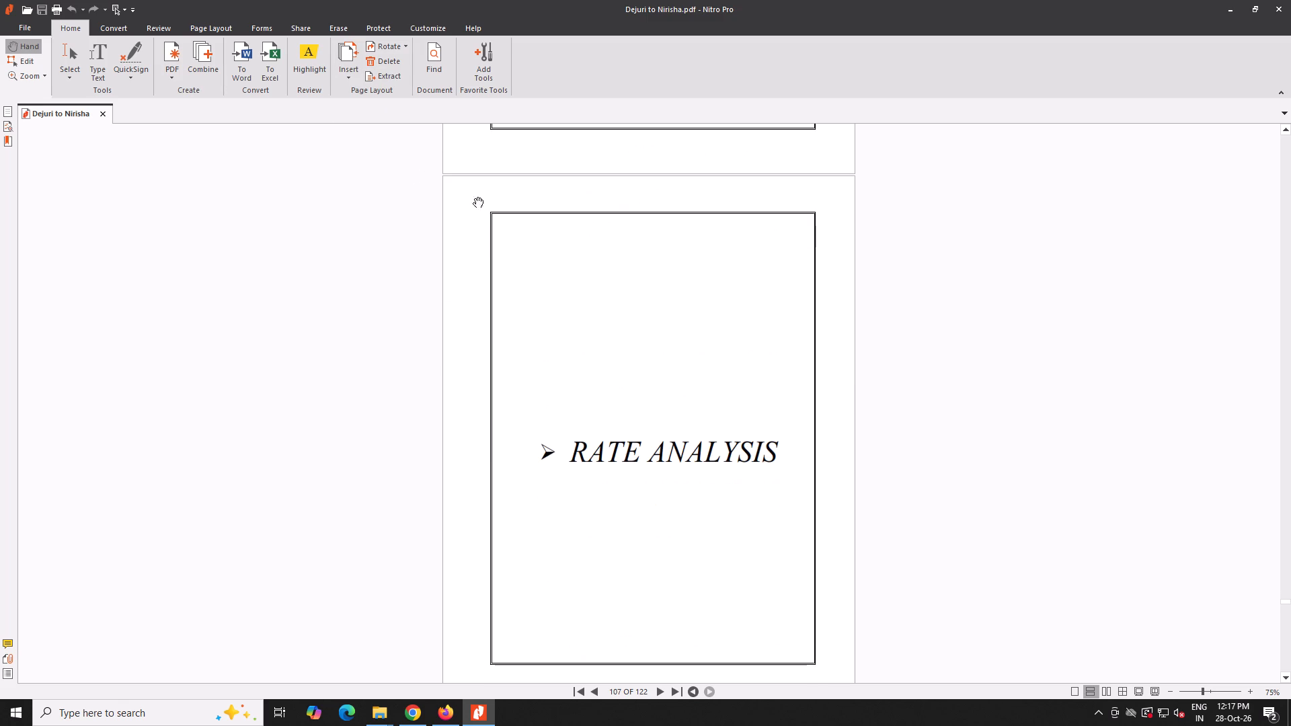
From the Rate Analysis page, add 3 .DEjuri Nirsa Estimate.pdf from Bankura Capex estimate PDF's 3 Dejuri folder for insertion.
{"action": "left_click", "coordinate": [347, 75]}
{"action": "left_click", "coordinate": [362, 92]}
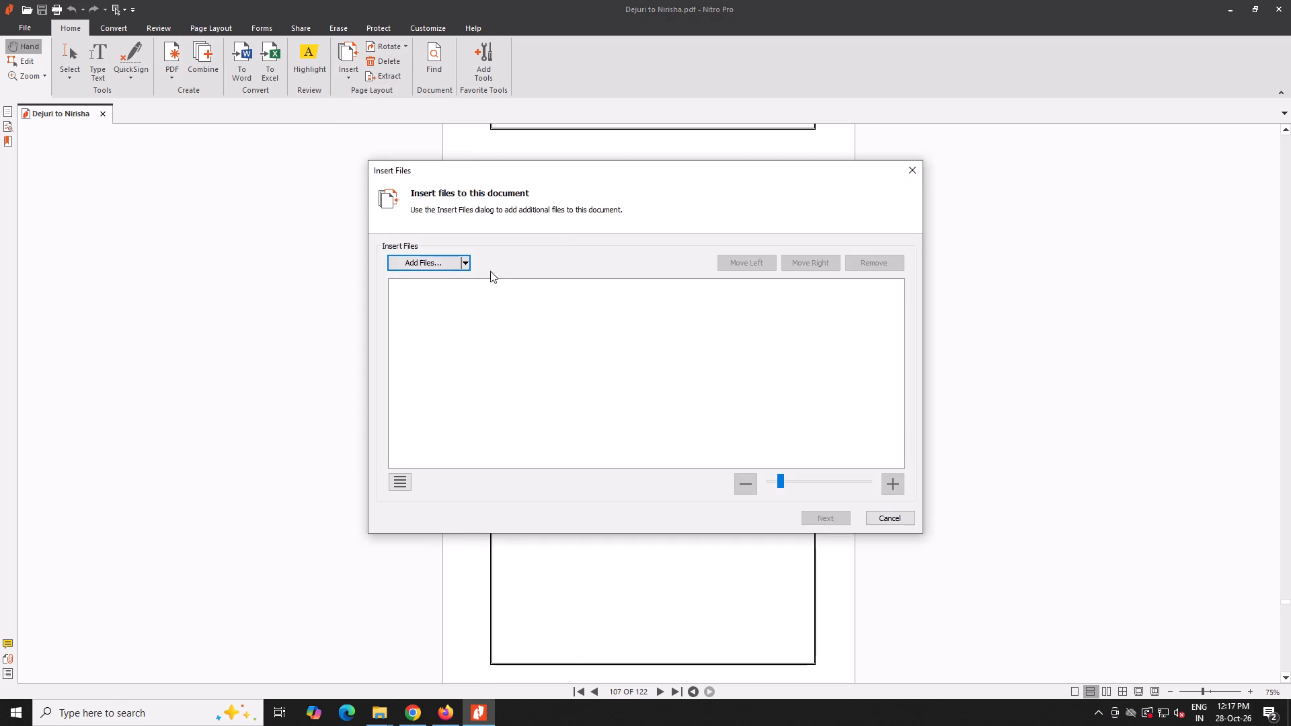
{"action": "left_click", "coordinate": [455, 261]}
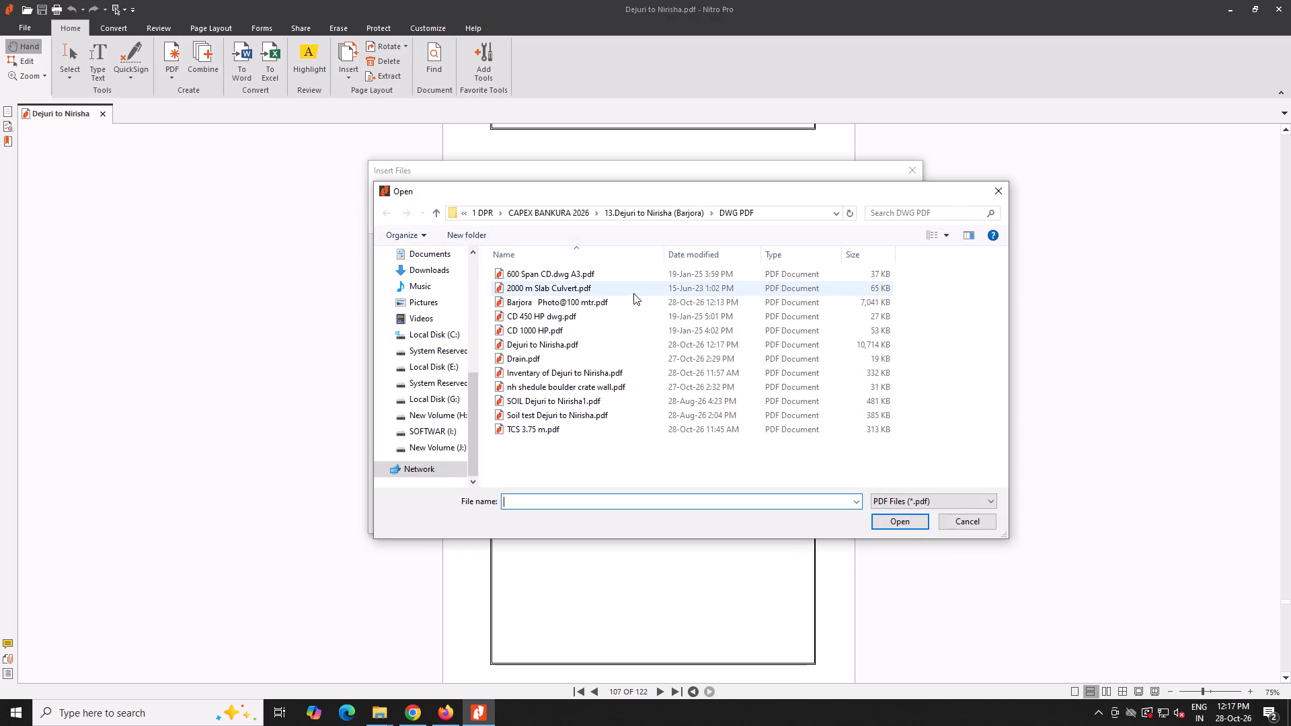
{"action": "left_click", "coordinate": [687, 212]}
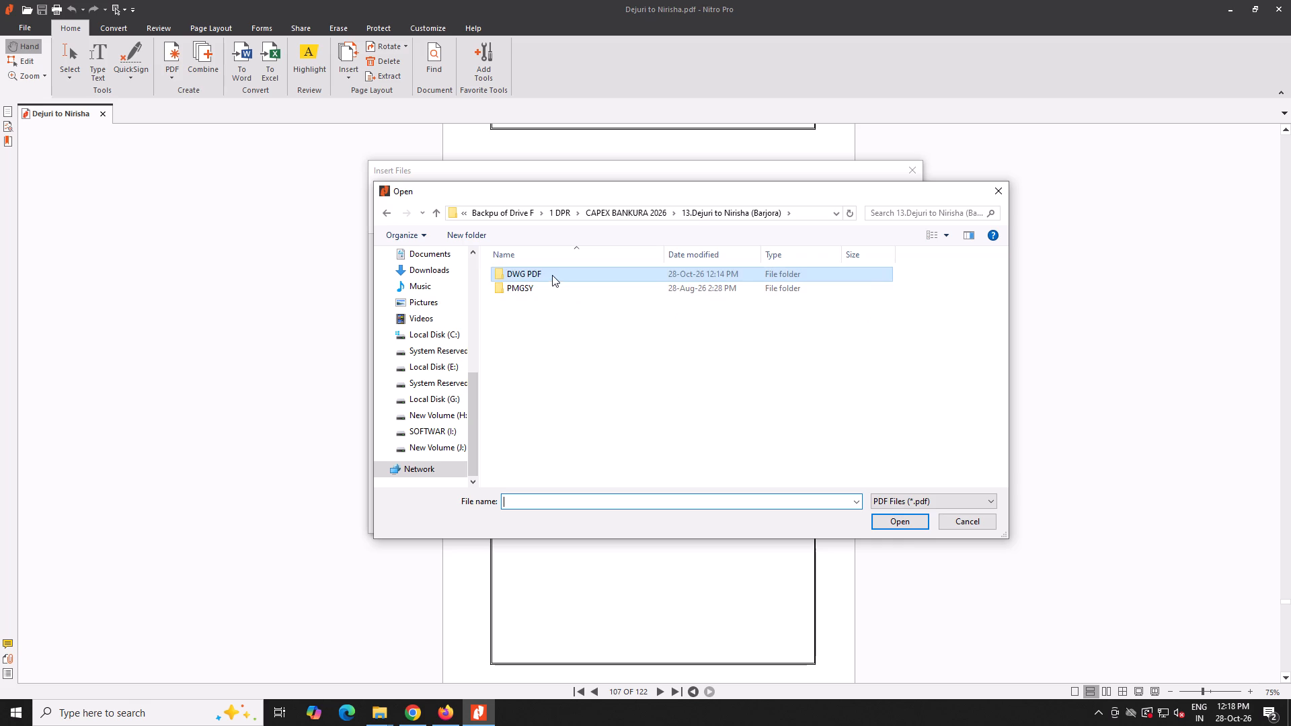
{"action": "left_click", "coordinate": [553, 275]}
{"action": "left_click_drag", "start_coordinate": [553, 275], "coordinate": [553, 287]}
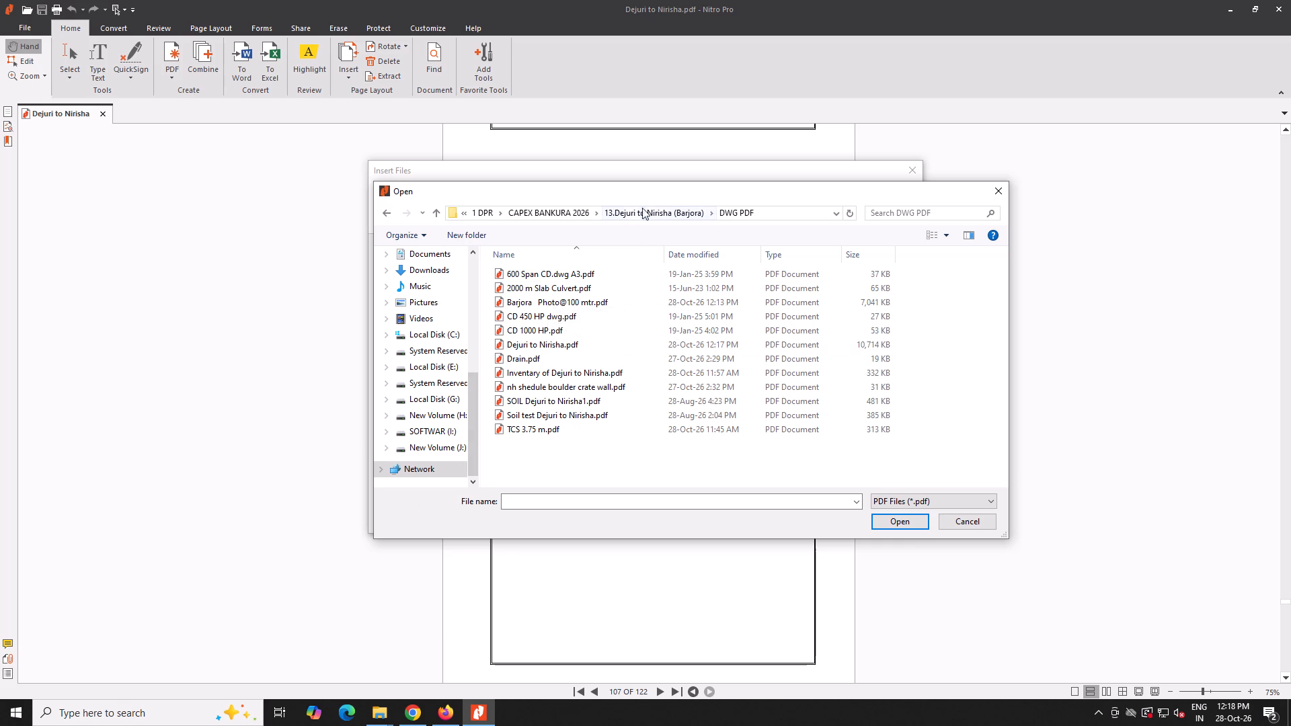
{"action": "left_click", "coordinate": [577, 216]}
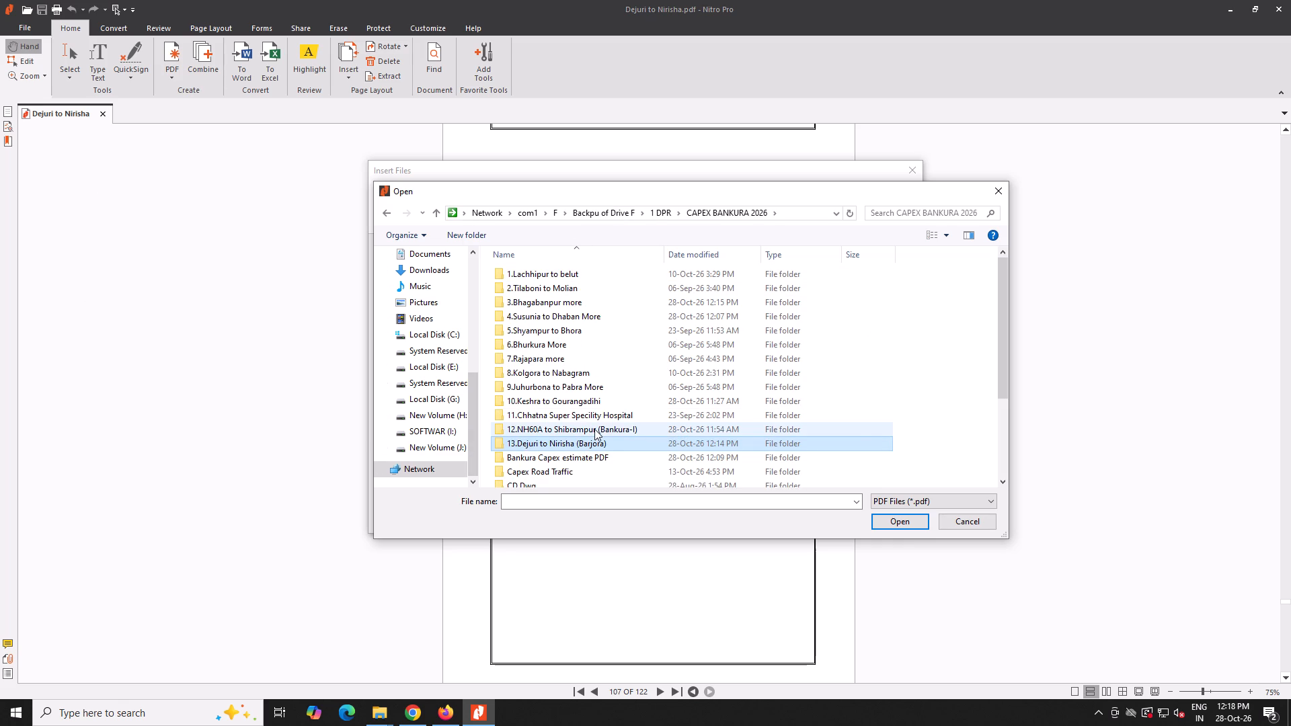
{"action": "scroll", "coordinate": [596, 428], "scroll_direction": "down", "scroll_amount": 3}
{"action": "left_click", "coordinate": [608, 336]}
{"action": "left_click", "coordinate": [608, 336]}
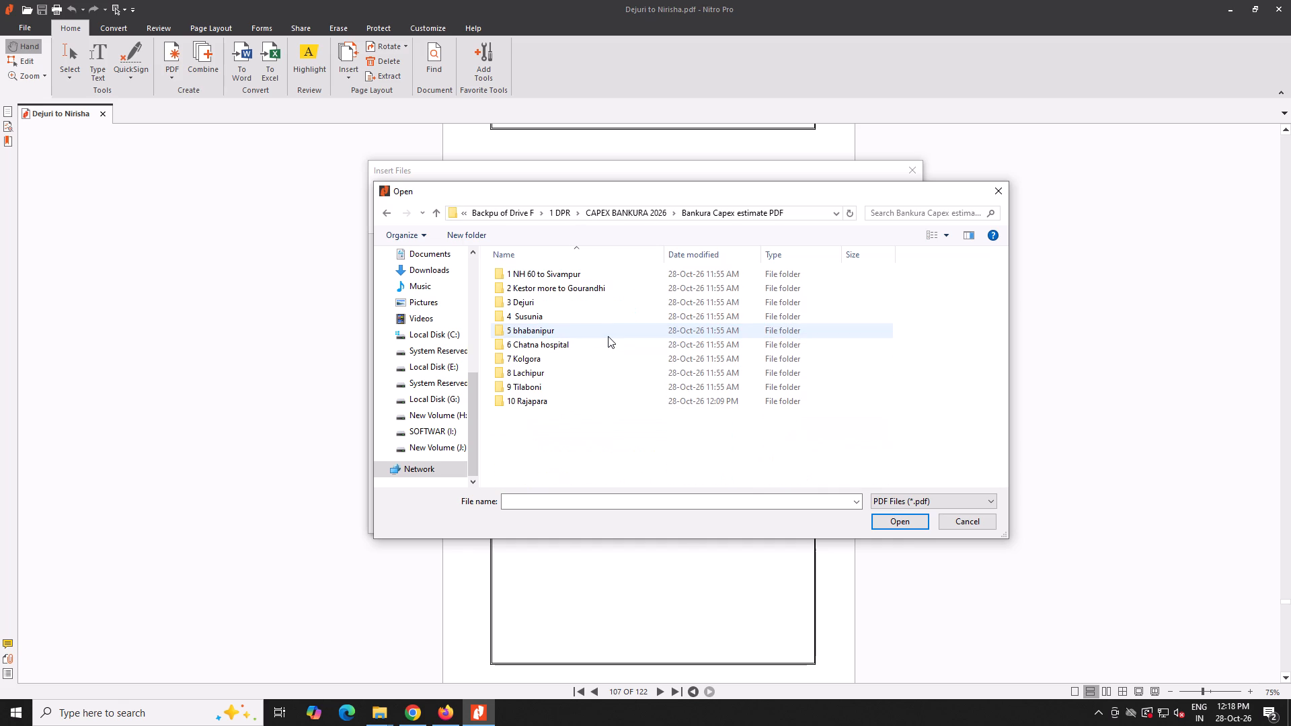
{"action": "double_click", "coordinate": [587, 302]}
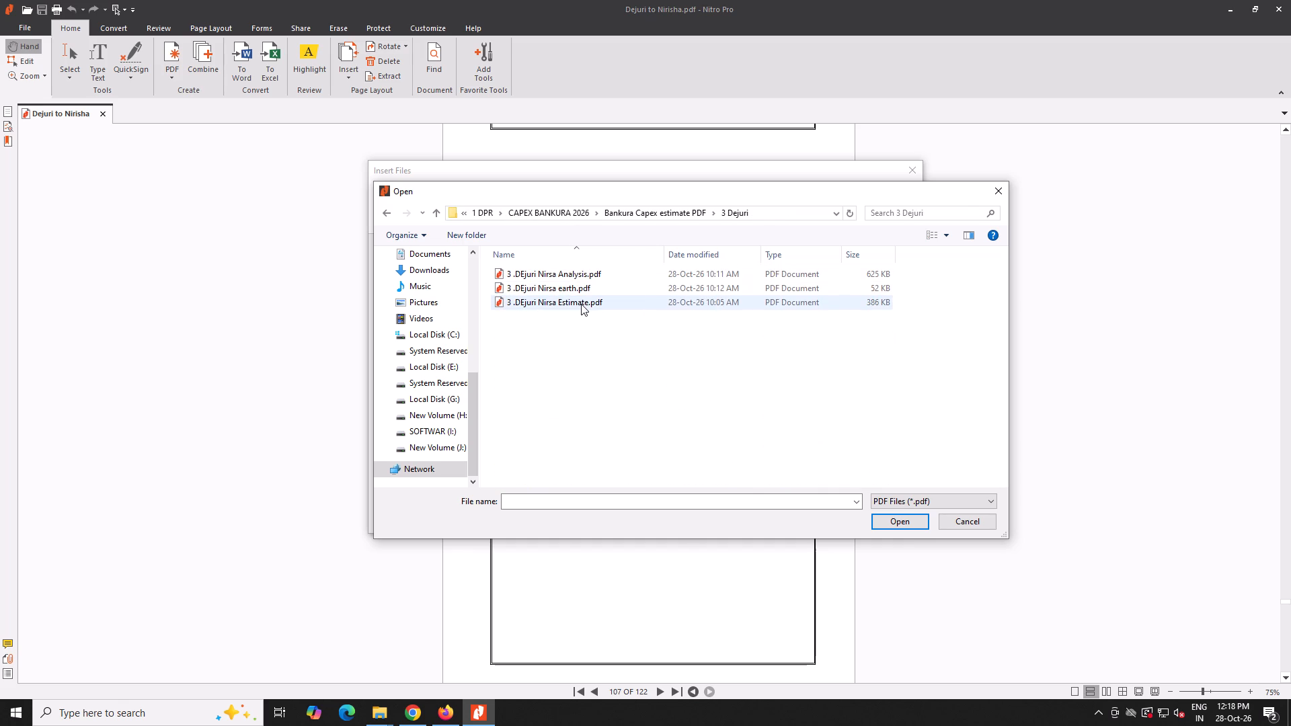
{"action": "double_click", "coordinate": [581, 304]}
Insert all pages of the queued estimate before the current Rate Analysis divider, page 107.
{"action": "left_click", "coordinate": [842, 515]}
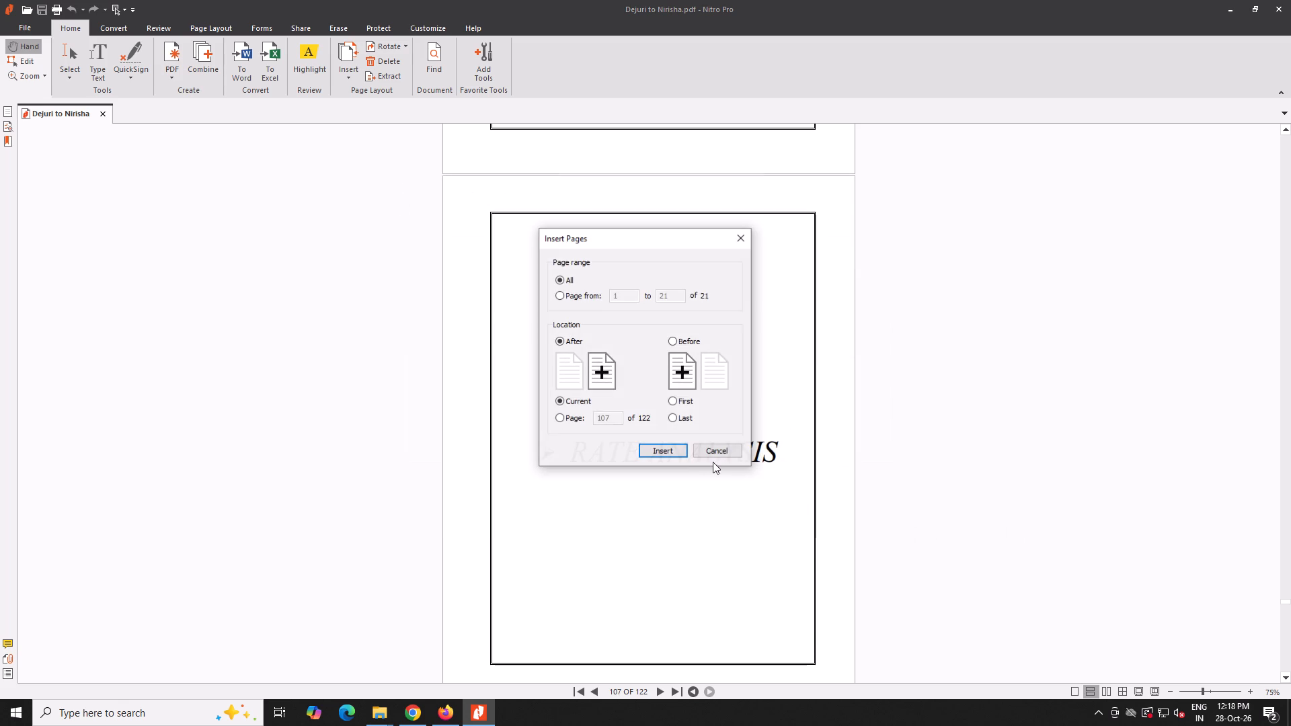
{"action": "left_click_drag", "start_coordinate": [661, 239], "coordinate": [766, 320]}
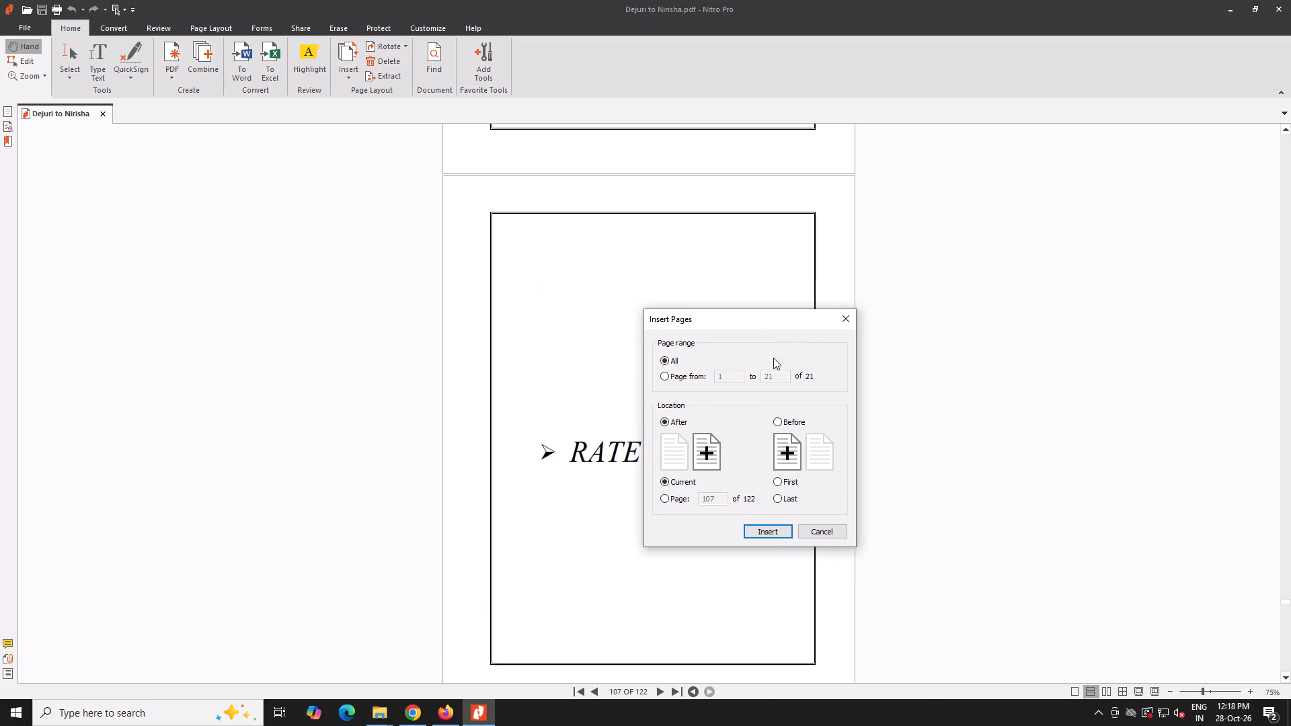
{"action": "left_click", "coordinate": [804, 426]}
{"action": "left_click", "coordinate": [776, 524]}
Review the inserted estimate pages in sequence, continuing to the Earth Work Calculation divider on page 129.
{"action": "scroll", "coordinate": [724, 496], "scroll_direction": "down", "scroll_amount": 7}
{"action": "key", "text": "Right"}
{"action": "key", "text": "Right"}
{"action": "key", "text": "Right"}
{"action": "key", "text": "Right"}
{"action": "key", "text": "Right"}
{"action": "key", "text": "Right"}
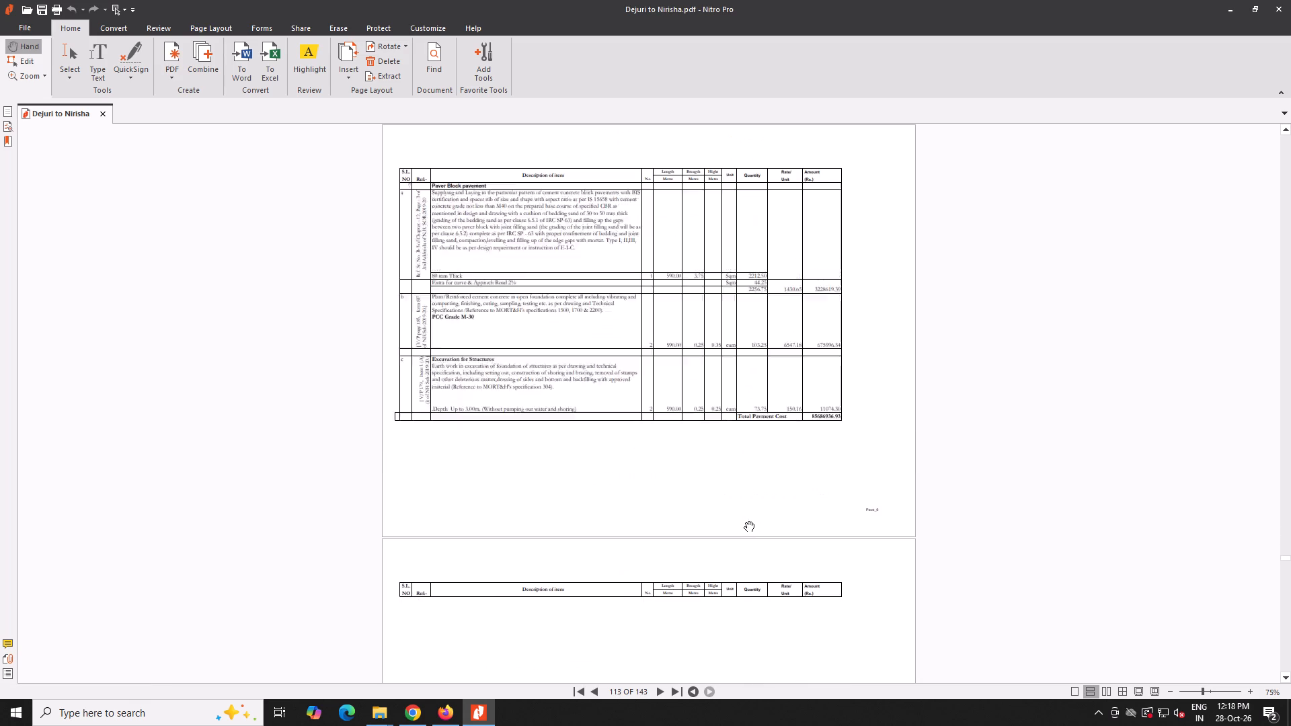
{"action": "key", "text": "Right"}
{"action": "key", "text": "Right"}
{"action": "key", "text": "Right"}
{"action": "key", "text": "Right"}
{"action": "key", "text": "Right"}
{"action": "key", "text": "Right"}
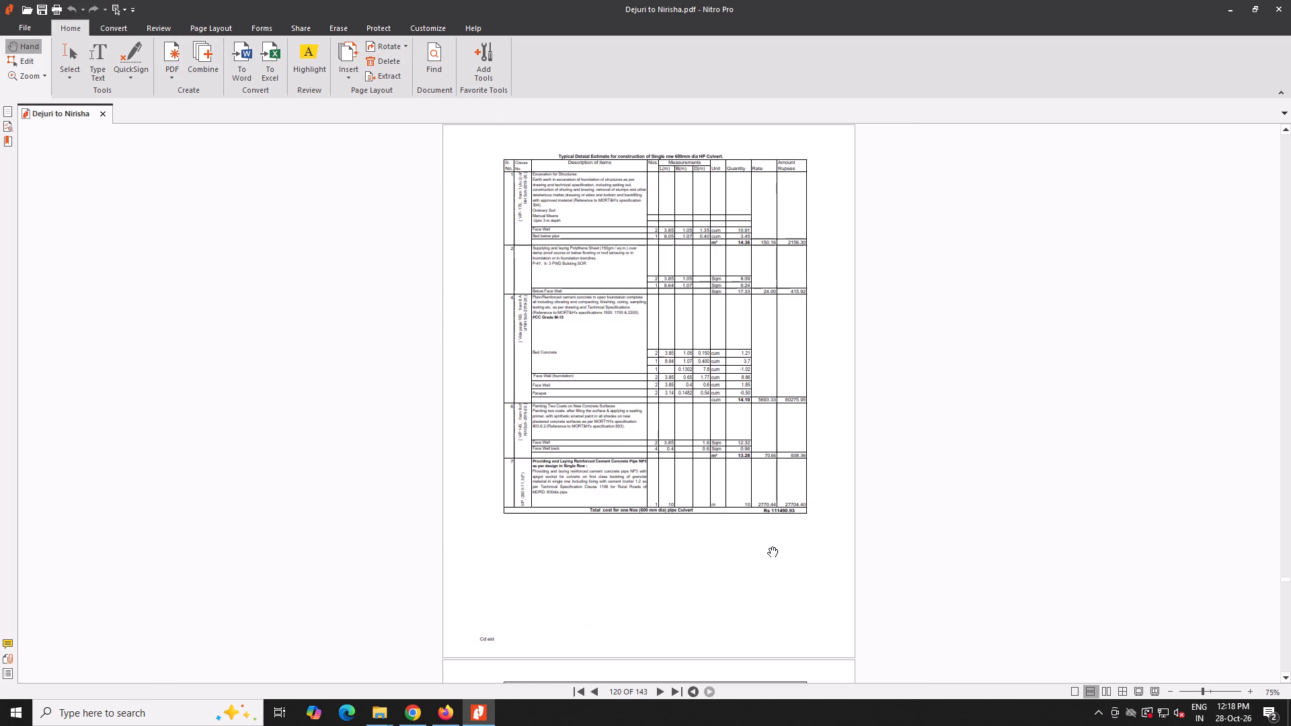
{"action": "key", "text": "Right"}
{"action": "key", "text": "Right"}
{"action": "key", "text": "Right"}
{"action": "key", "text": "Right"}
{"action": "key", "text": "Right"}
{"action": "key", "text": "Right"}
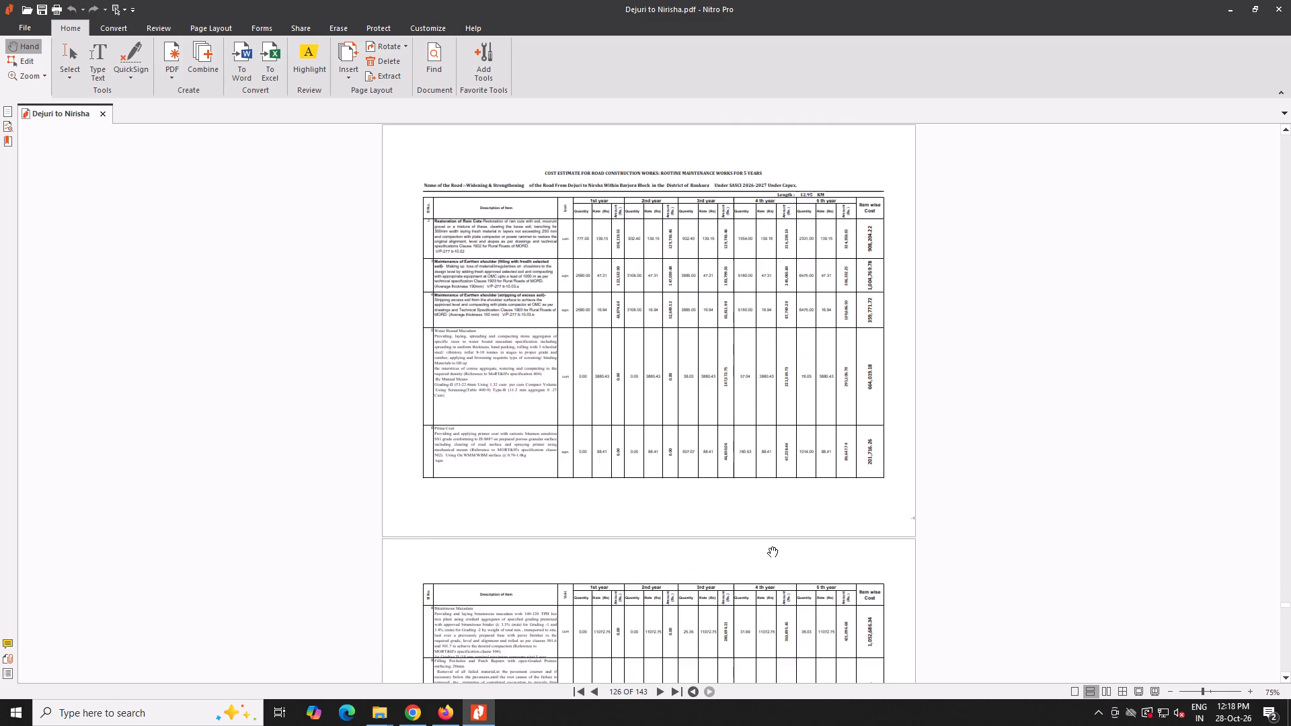
{"action": "key", "text": "Right"}
{"action": "key", "text": "Right"}
{"action": "key", "text": "Right"}
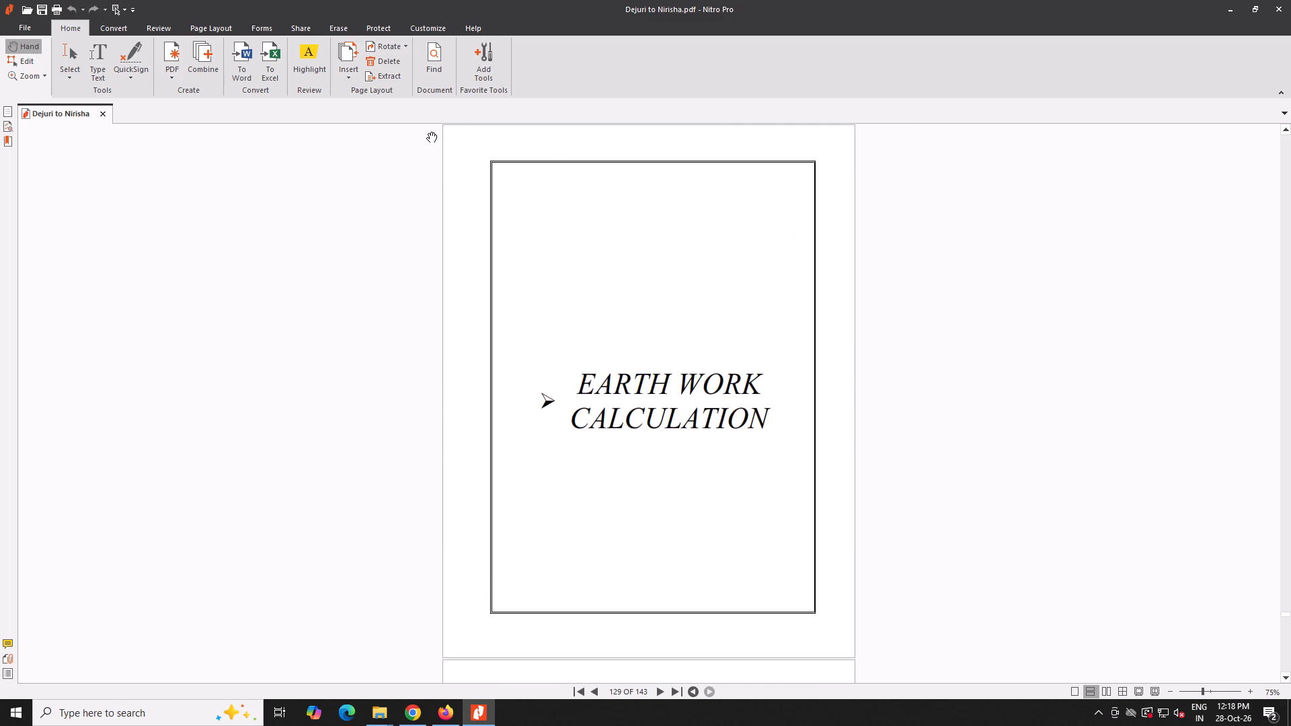
Insert all pages of 3 .DEjuri Nirsa Analysis.pdf at the Earth Work Calculation divider, page 129.
{"action": "left_click", "coordinate": [347, 80]}
{"action": "left_click", "coordinate": [355, 91]}
{"action": "left_click", "coordinate": [434, 259]}
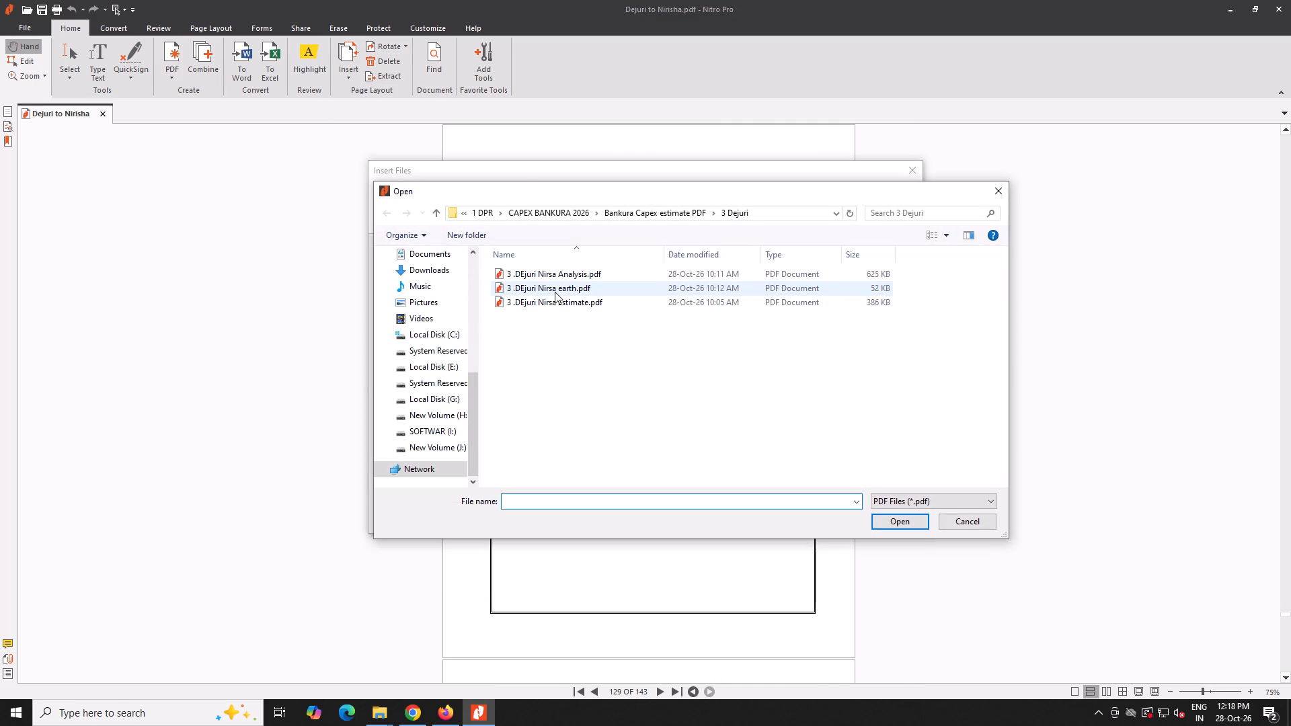
{"action": "double_click", "coordinate": [559, 274]}
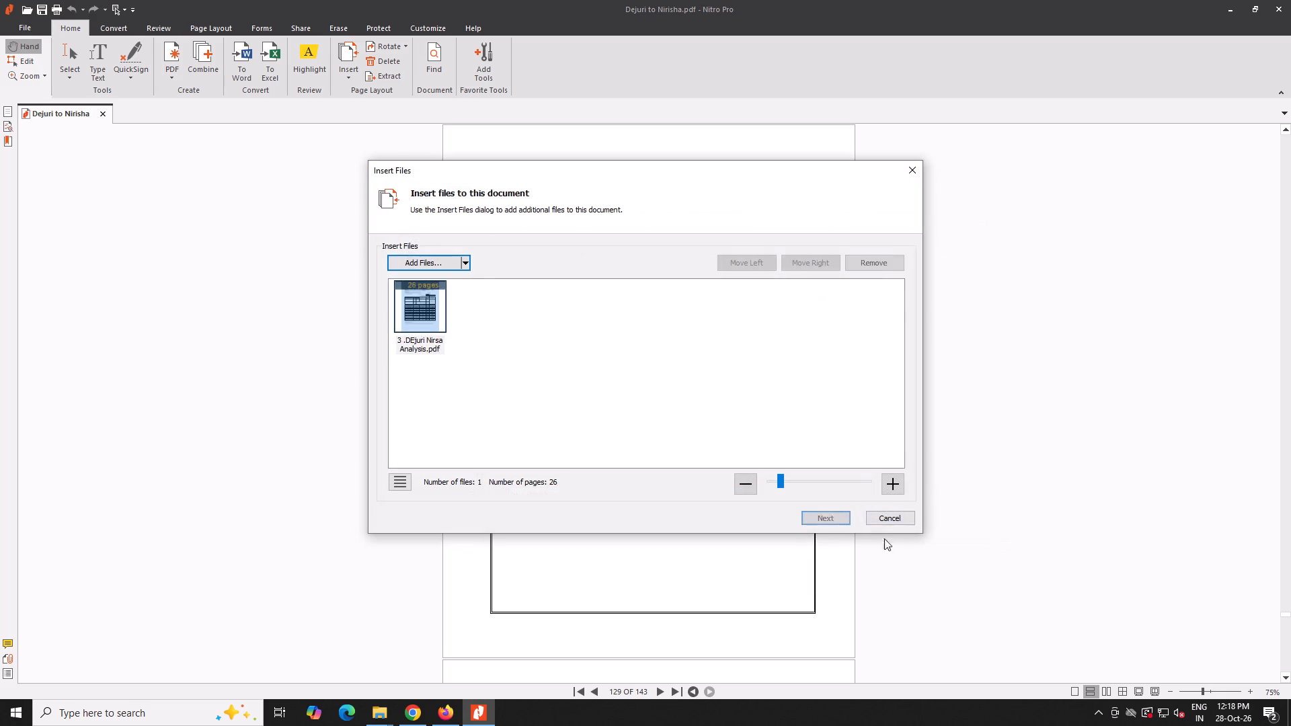
{"action": "left_click", "coordinate": [824, 522]}
{"action": "left_click", "coordinate": [679, 453]}
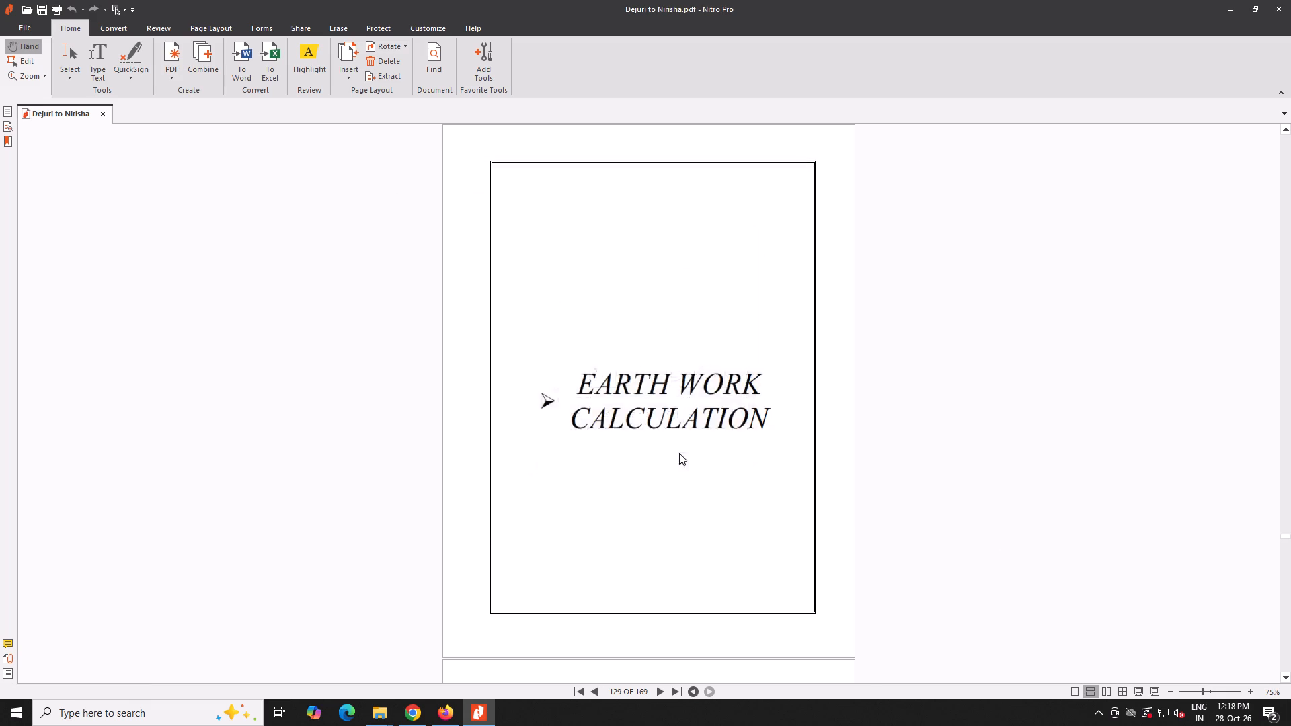
Review the inserted rate analysis pages in sequence, continuing to the Earth Work Calculation divider on page 155.
{"action": "key", "text": "Right"}
{"action": "key", "text": "Right"}
{"action": "key", "text": "Right"}
{"action": "key", "text": "Right"}
{"action": "key", "text": "Right"}
{"action": "key", "text": "Right"}
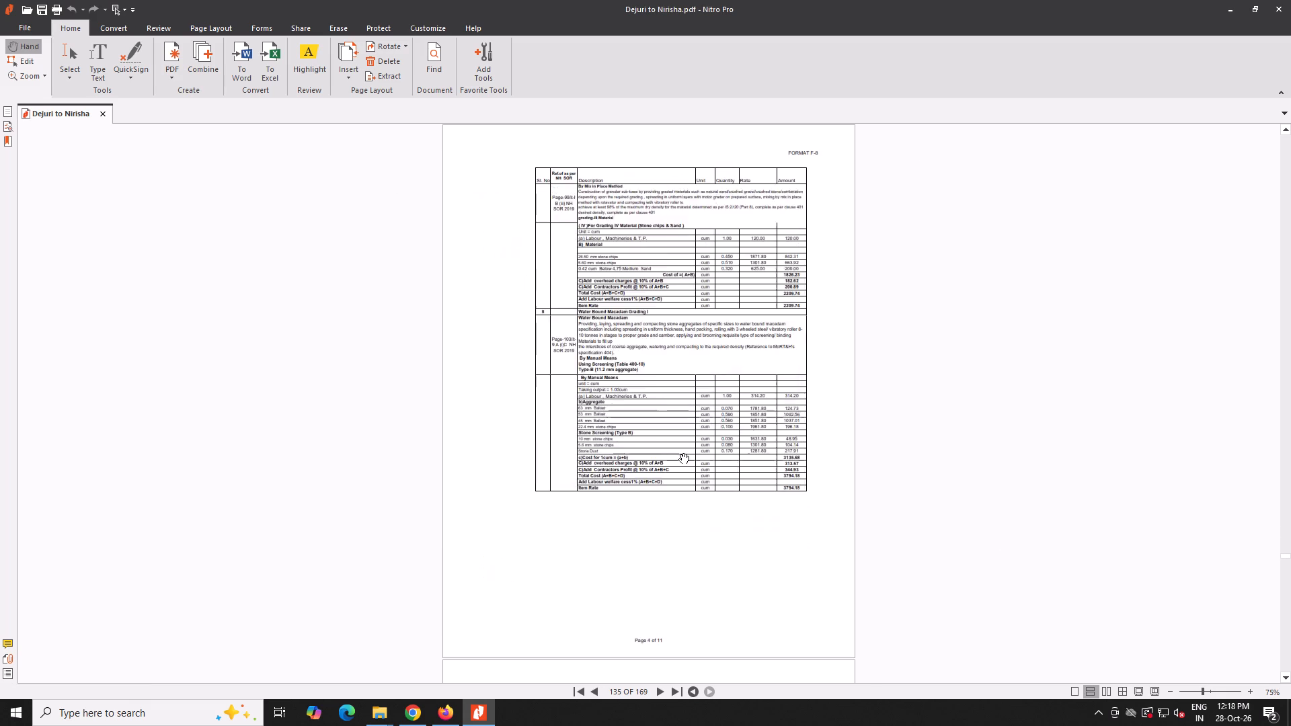
{"action": "key", "text": "Right"}
{"action": "key", "text": "Right"}
{"action": "key", "text": "Right"}
{"action": "key", "text": "Right"}
{"action": "key", "text": "Right"}
{"action": "key", "text": "Right"}
{"action": "key", "text": "Right"}
{"action": "key", "text": "Right"}
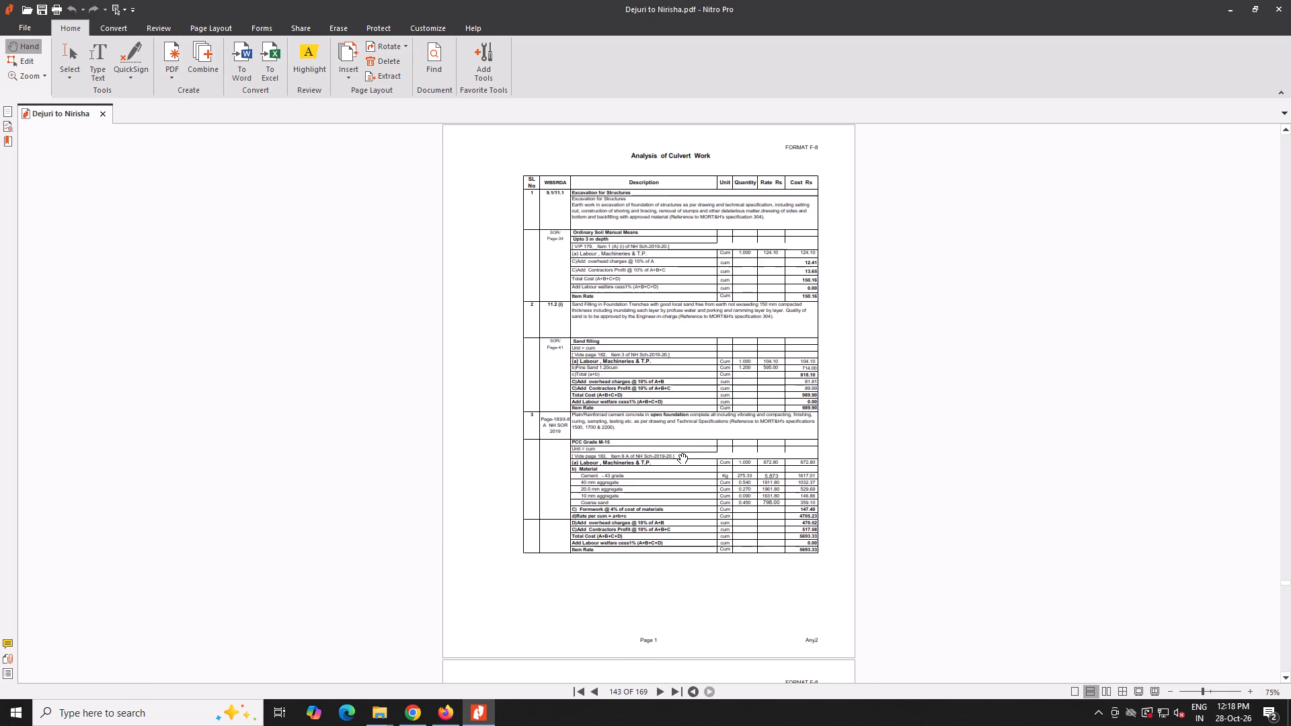
{"action": "key", "text": "Right"}
{"action": "key", "text": "Right"}
{"action": "key", "text": "Right"}
{"action": "key", "text": "Right"}
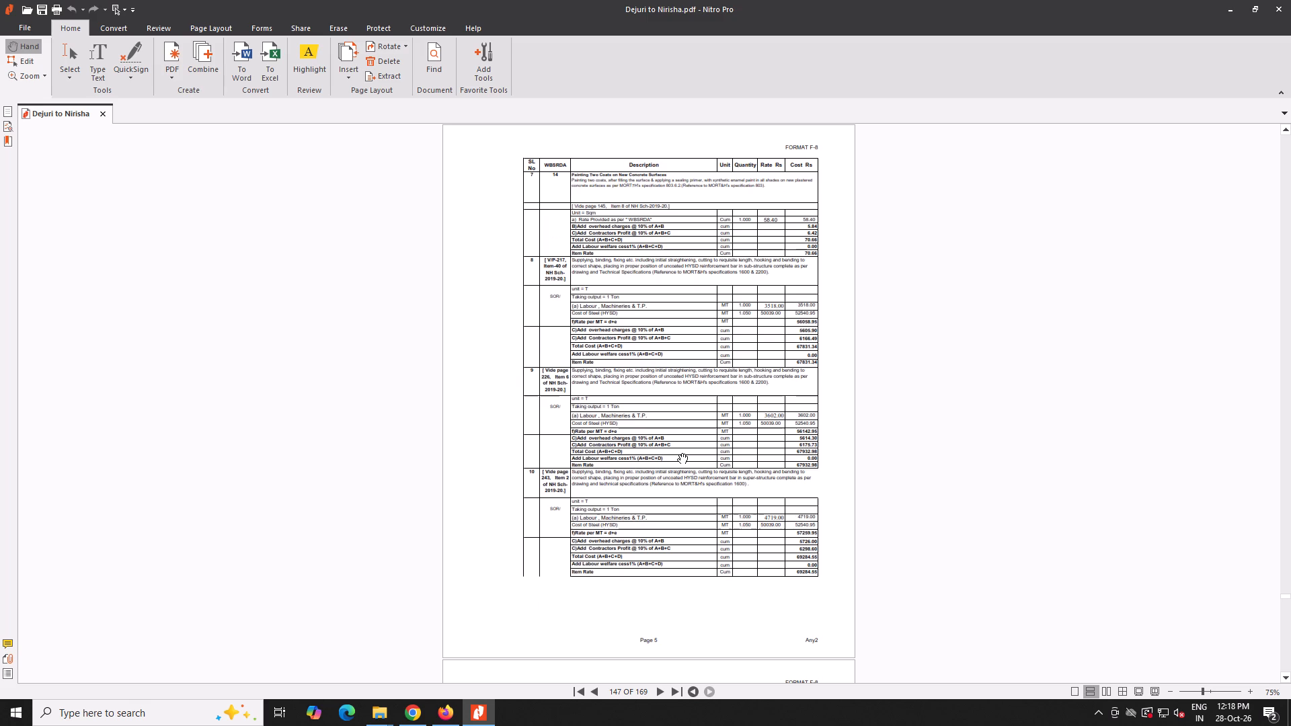
{"action": "key", "text": "Right"}
{"action": "key", "text": "Right"}
{"action": "key", "text": "Right"}
{"action": "key", "text": "Right"}
{"action": "key", "text": "Right"}
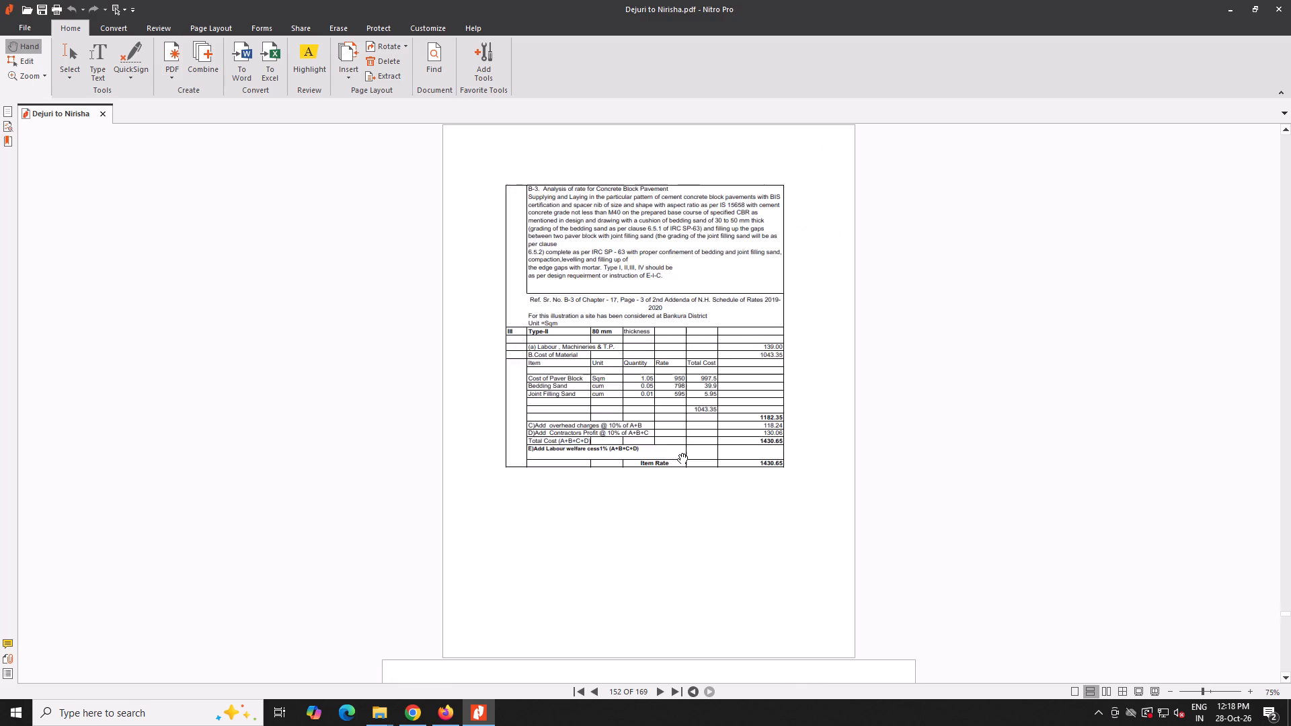
{"action": "key", "text": "Right"}
{"action": "key", "text": "Right"}
{"action": "key", "text": "Right"}
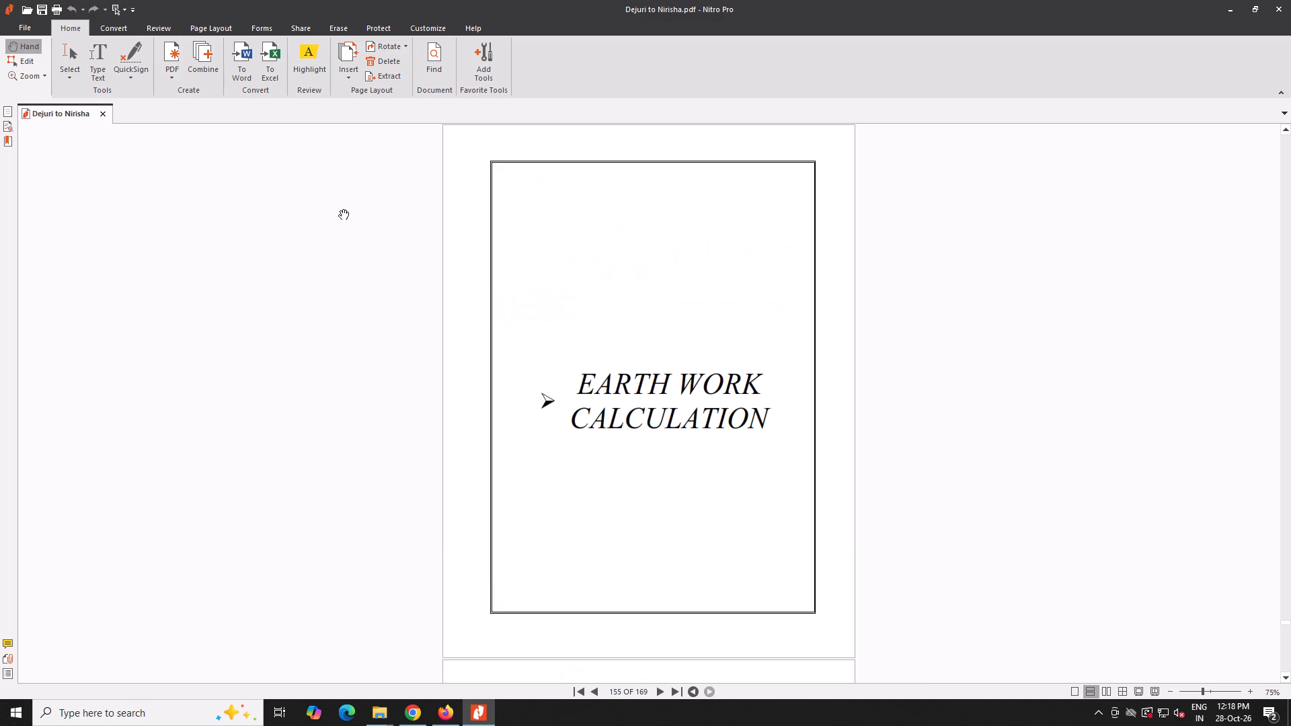
Insert 3 .DEjuri Nirsa earth.pdf from the 3 Dejuri folder before the Road Safety Audit Report divider, page 156.
{"action": "key", "text": "Right"}
{"action": "left_click", "coordinate": [355, 72]}
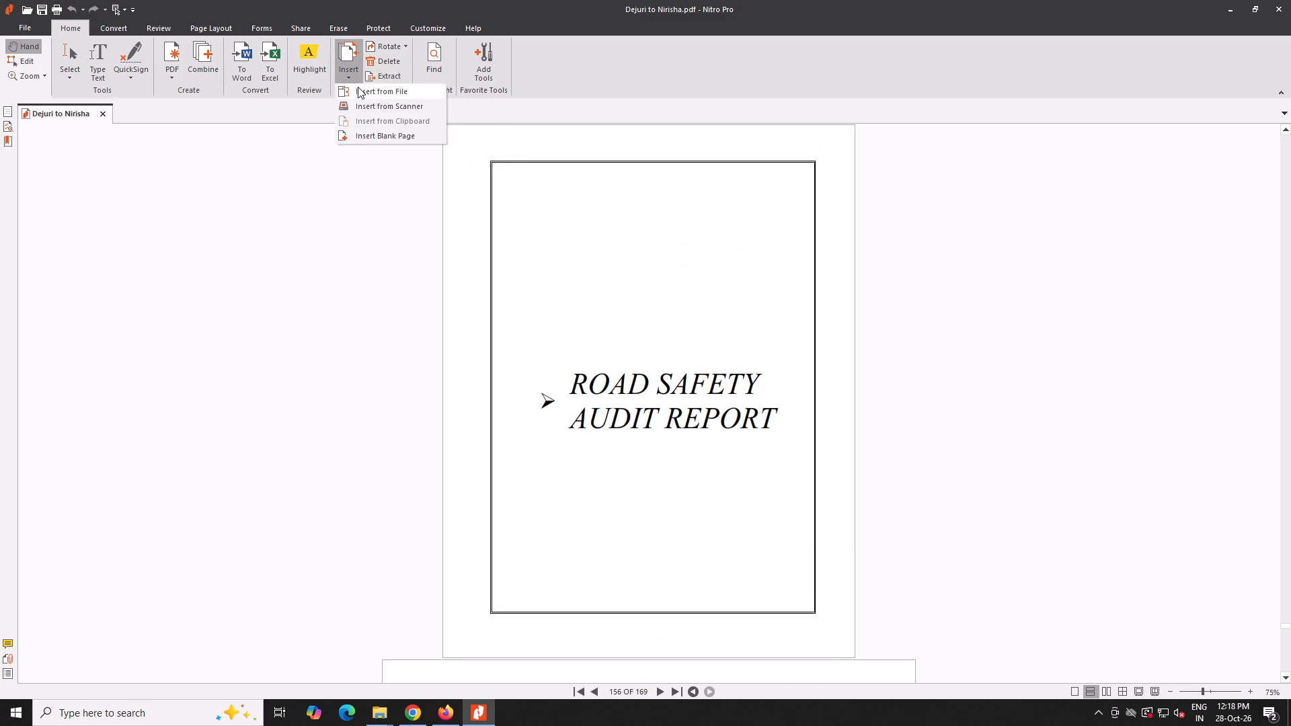
{"action": "left_click", "coordinate": [359, 90]}
{"action": "left_click", "coordinate": [434, 264]}
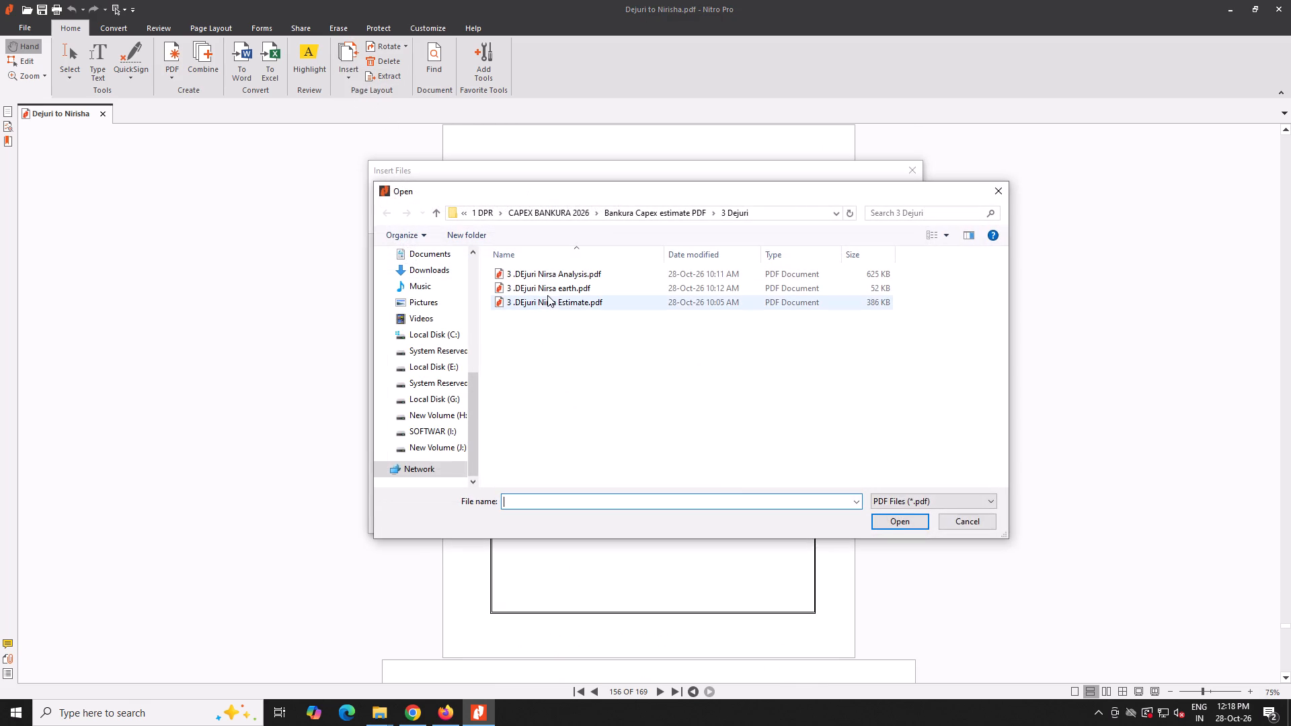
{"action": "double_click", "coordinate": [553, 289]}
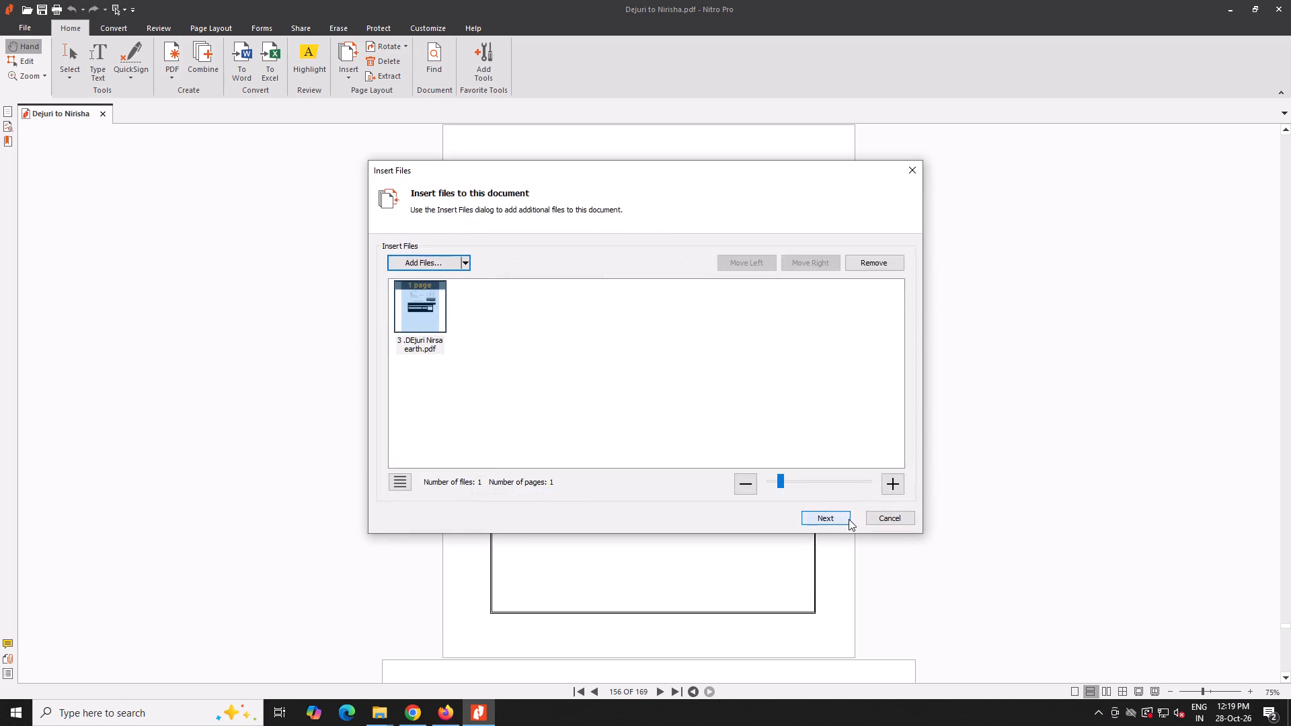
{"action": "left_click", "coordinate": [849, 519]}
{"action": "left_click", "coordinate": [680, 461]}
{"action": "left_click", "coordinate": [674, 454]}
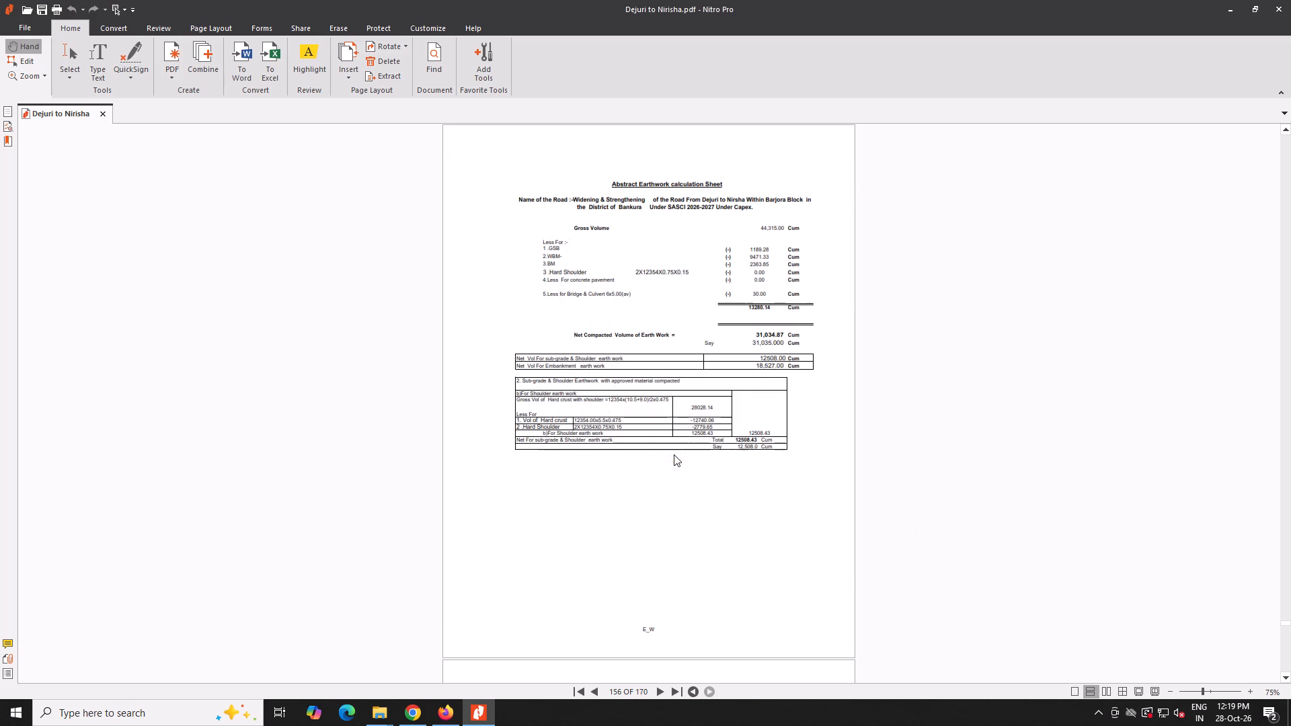
Save the assembled Dejuri to Nirisha report and close it.
{"action": "left_click", "coordinate": [38, 9]}
{"action": "scroll", "coordinate": [785, 534], "scroll_direction": "down", "scroll_amount": 8}
{"action": "scroll", "coordinate": [780, 540], "scroll_direction": "down", "scroll_amount": 18}
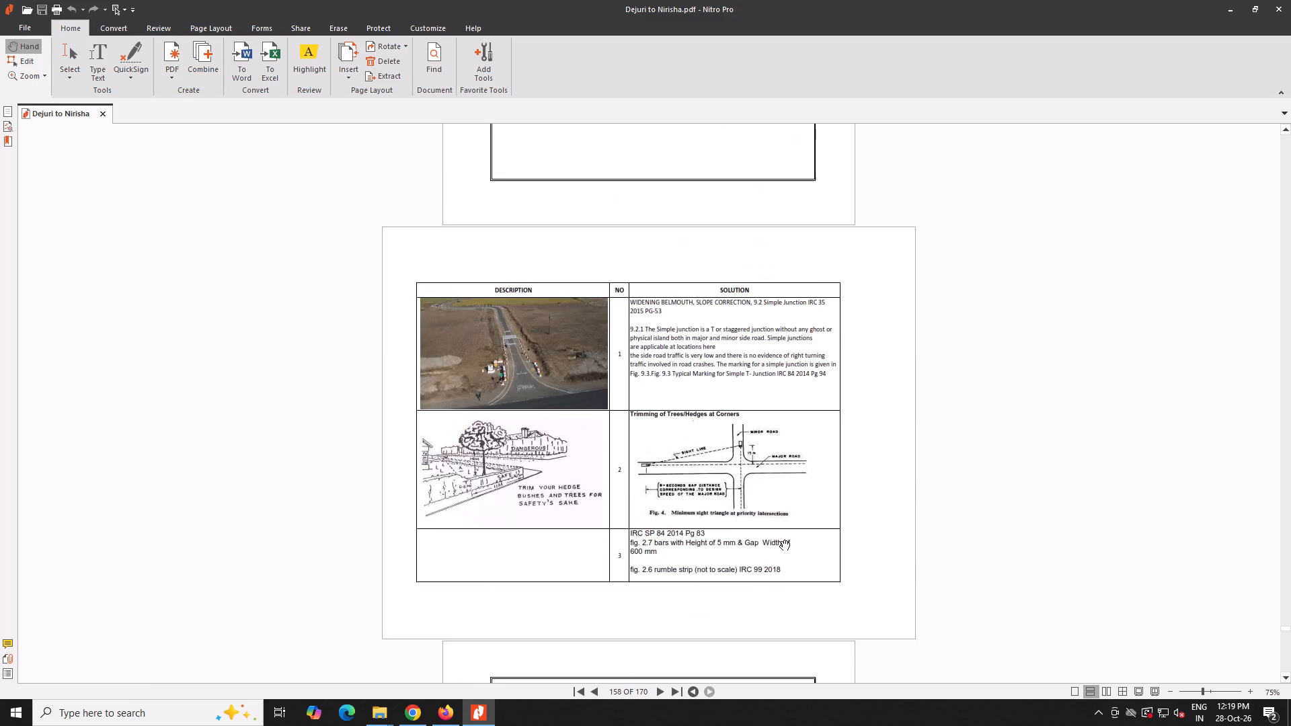
{"action": "scroll", "coordinate": [780, 540], "scroll_direction": "down", "scroll_amount": 20}
{"action": "scroll", "coordinate": [780, 540], "scroll_direction": "down", "scroll_amount": 18}
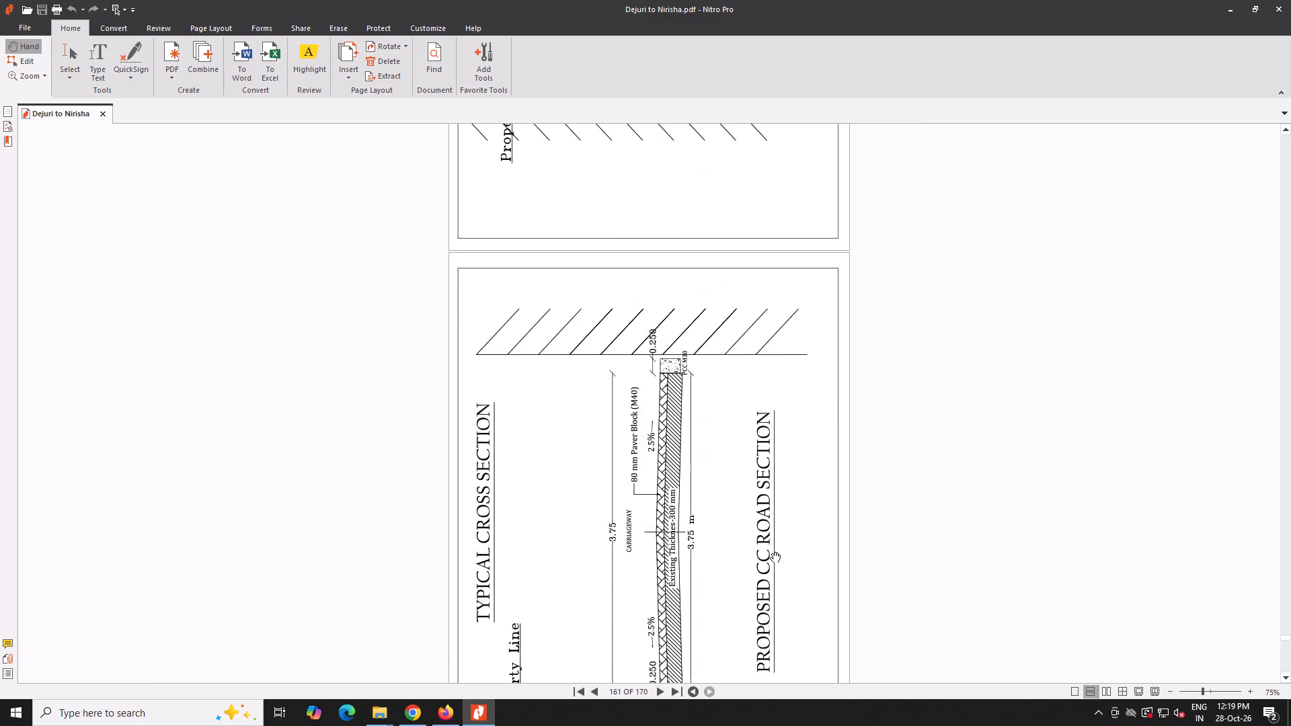
{"action": "scroll", "coordinate": [771, 552], "scroll_direction": "down", "scroll_amount": 7}
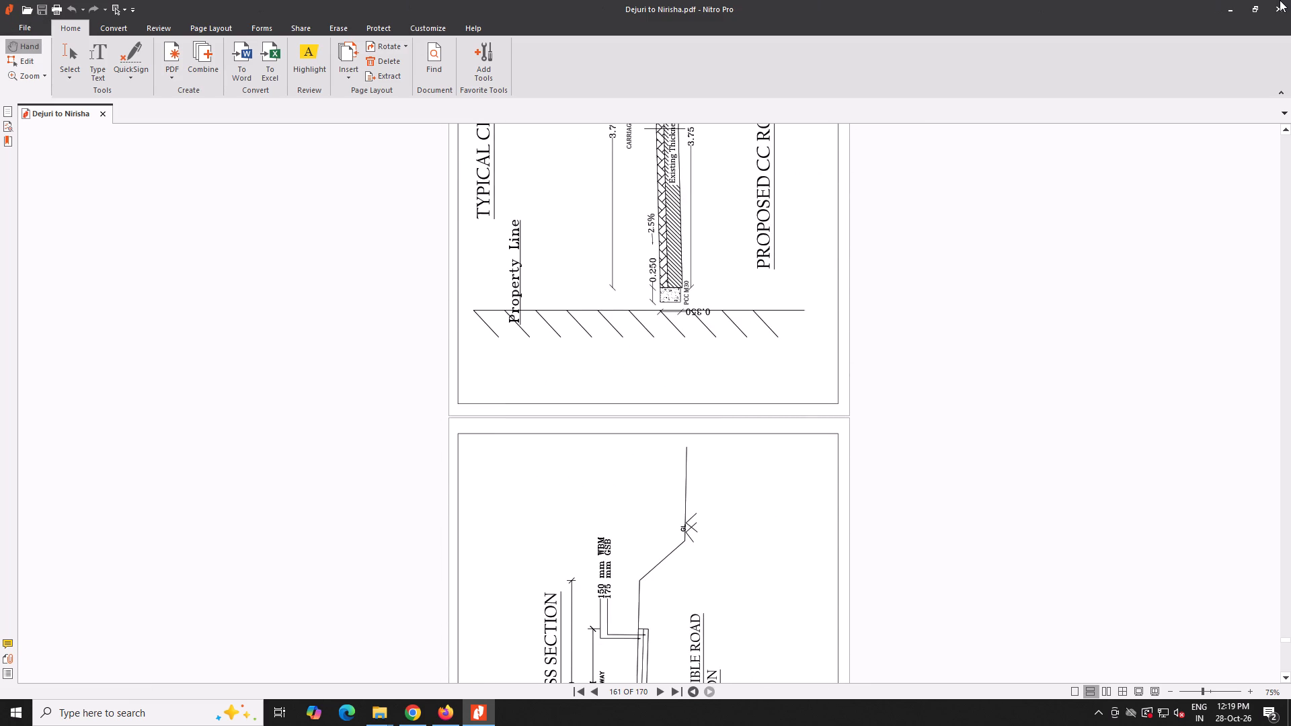
{"action": "left_click", "coordinate": [1279, 6]}
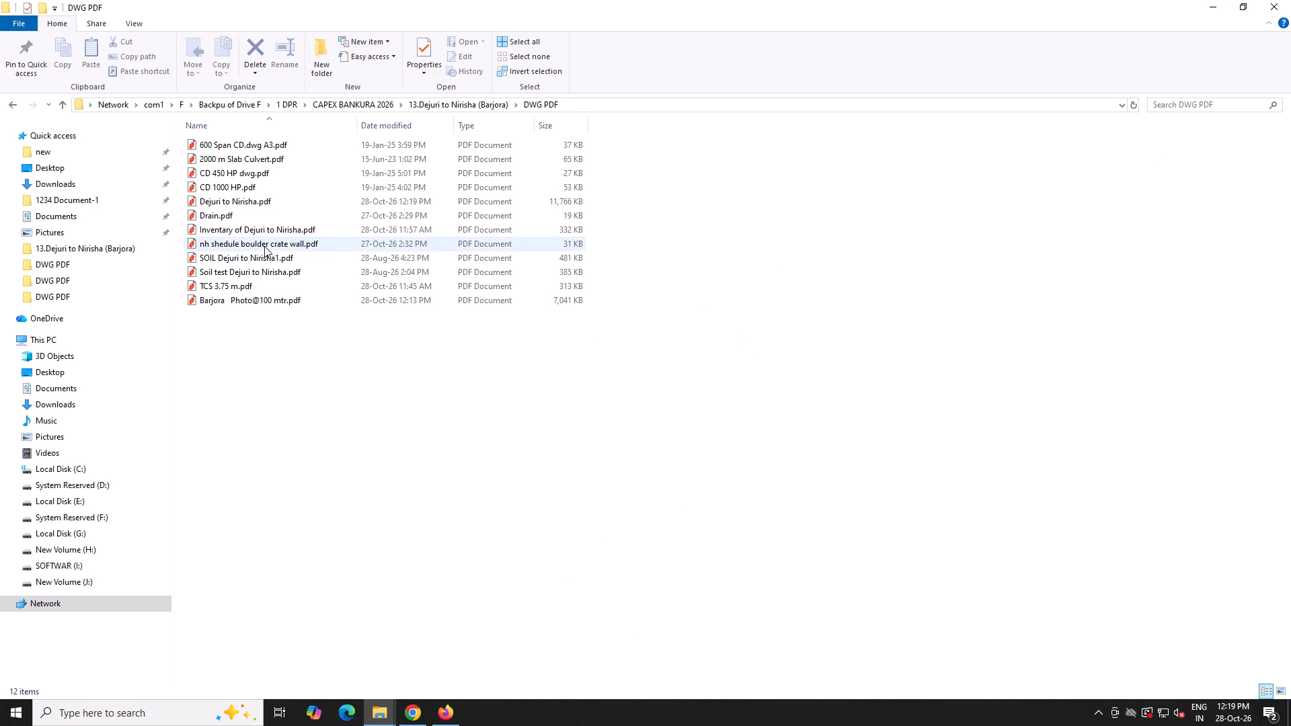
Bring Dejuri to Nirisha.pdf from the DWG PDF folder over to the Firefox window.
{"action": "left_click", "coordinate": [264, 245]}
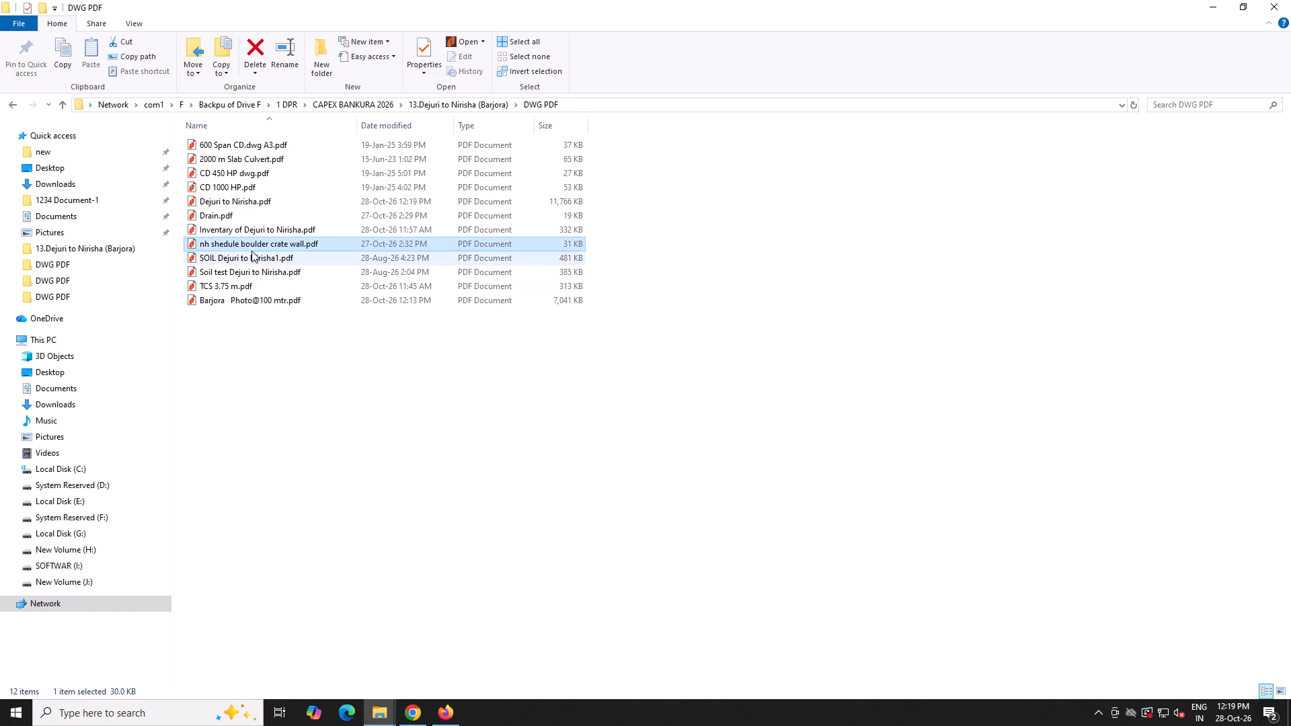
{"action": "left_click", "coordinate": [237, 201]}
{"action": "right_click", "coordinate": [248, 200]}
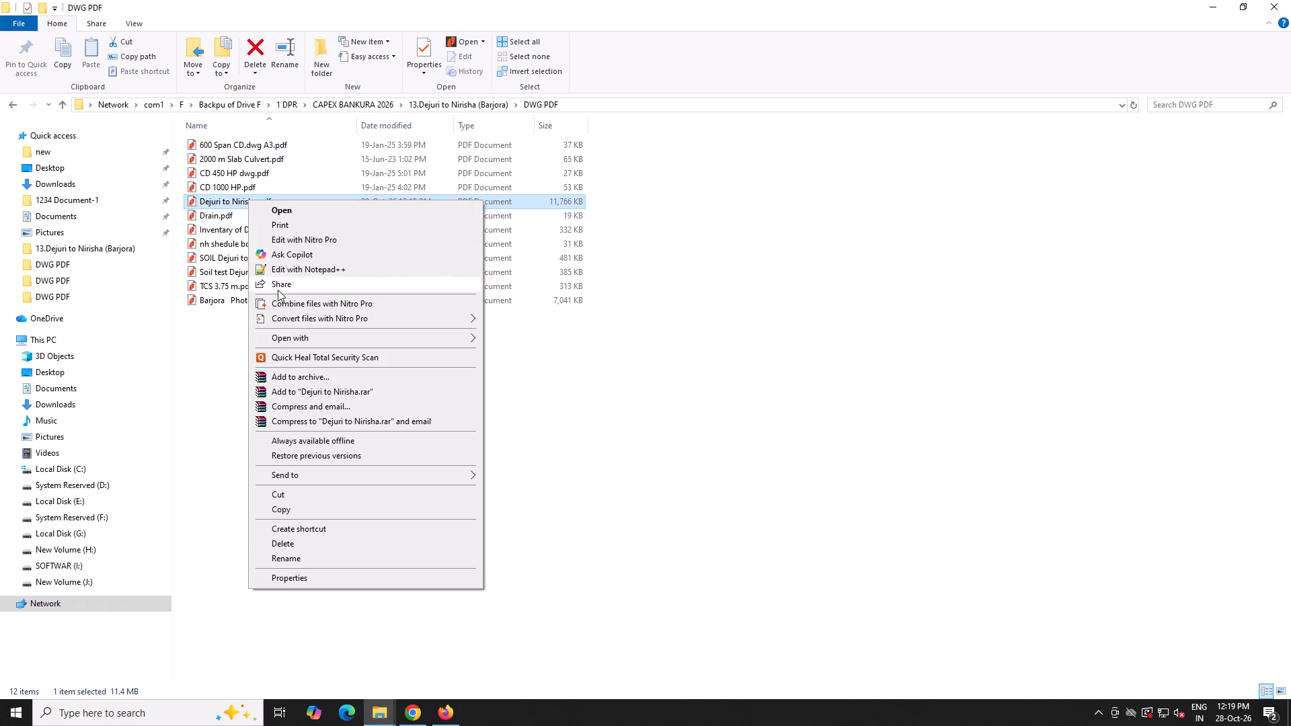
{"action": "left_click_drag", "start_coordinate": [237, 206], "coordinate": [439, 699]}
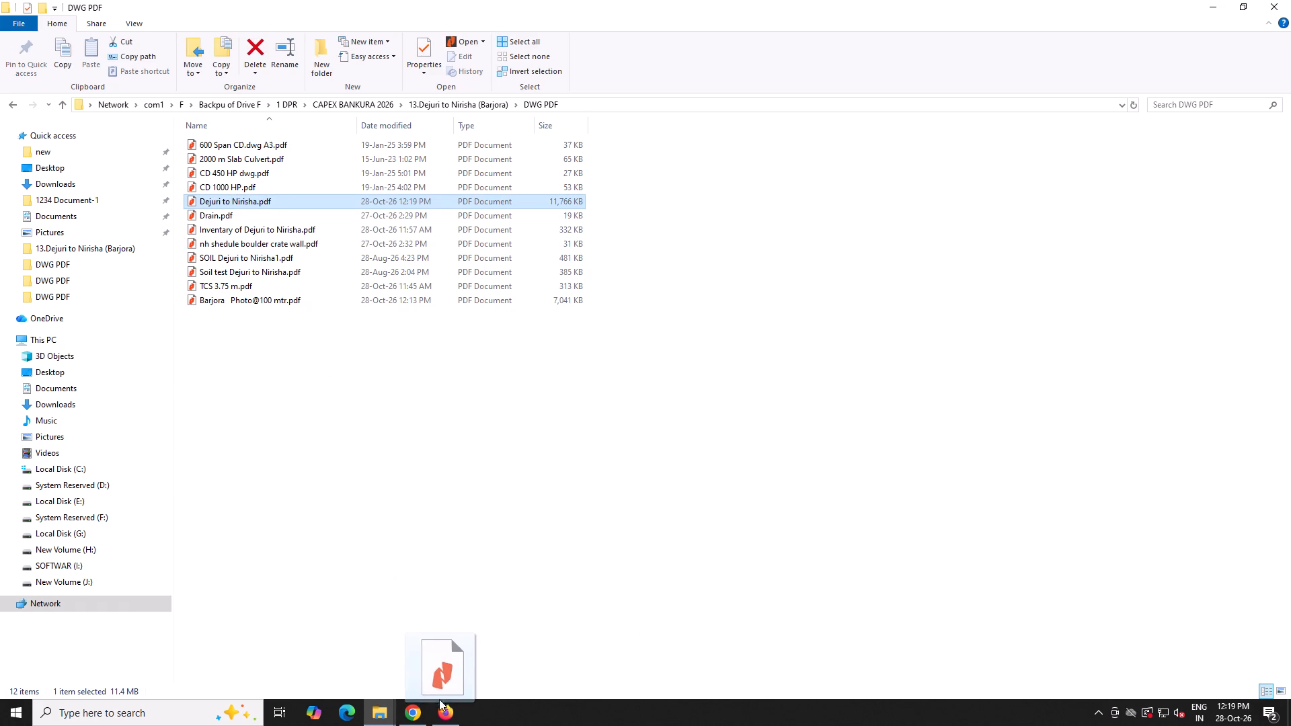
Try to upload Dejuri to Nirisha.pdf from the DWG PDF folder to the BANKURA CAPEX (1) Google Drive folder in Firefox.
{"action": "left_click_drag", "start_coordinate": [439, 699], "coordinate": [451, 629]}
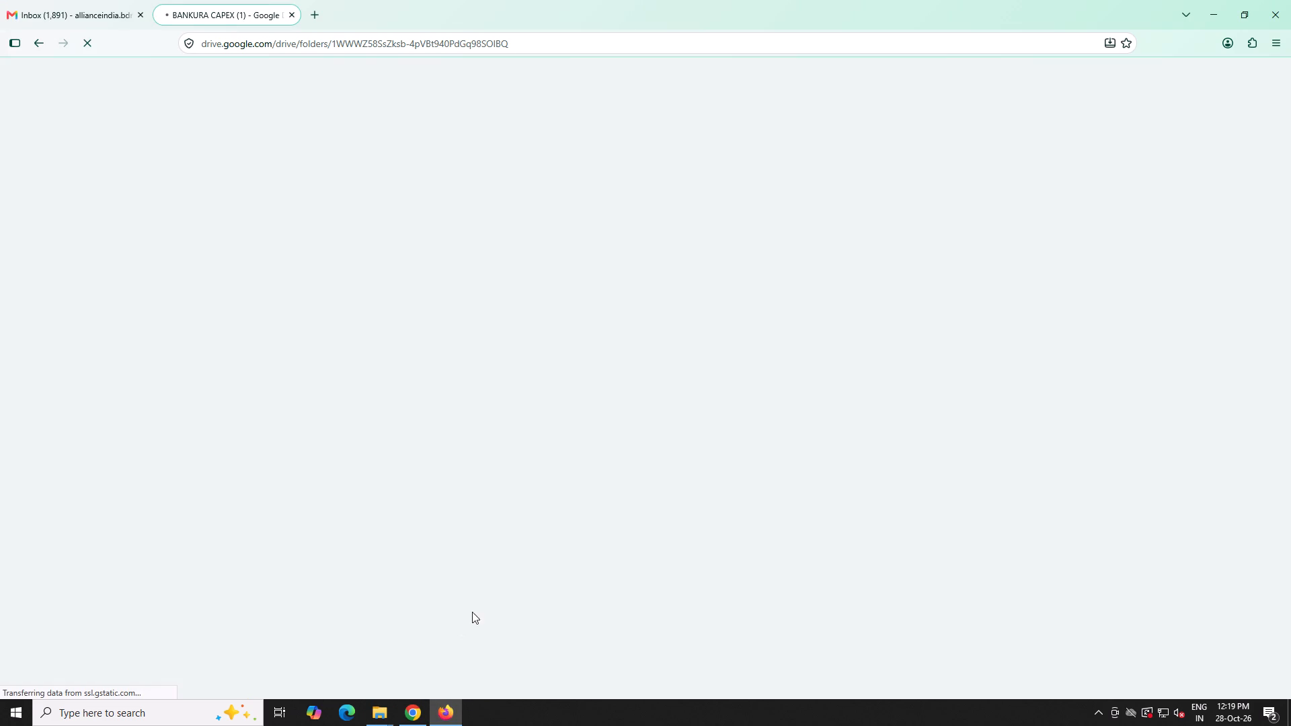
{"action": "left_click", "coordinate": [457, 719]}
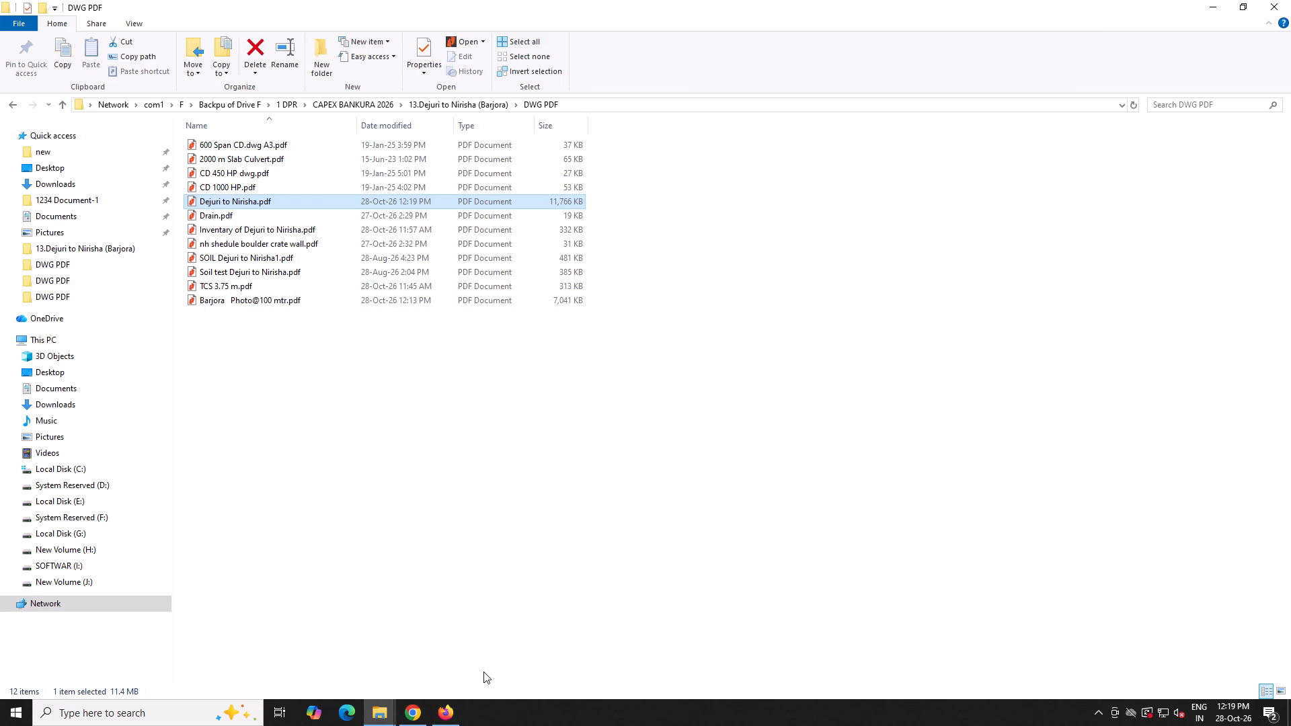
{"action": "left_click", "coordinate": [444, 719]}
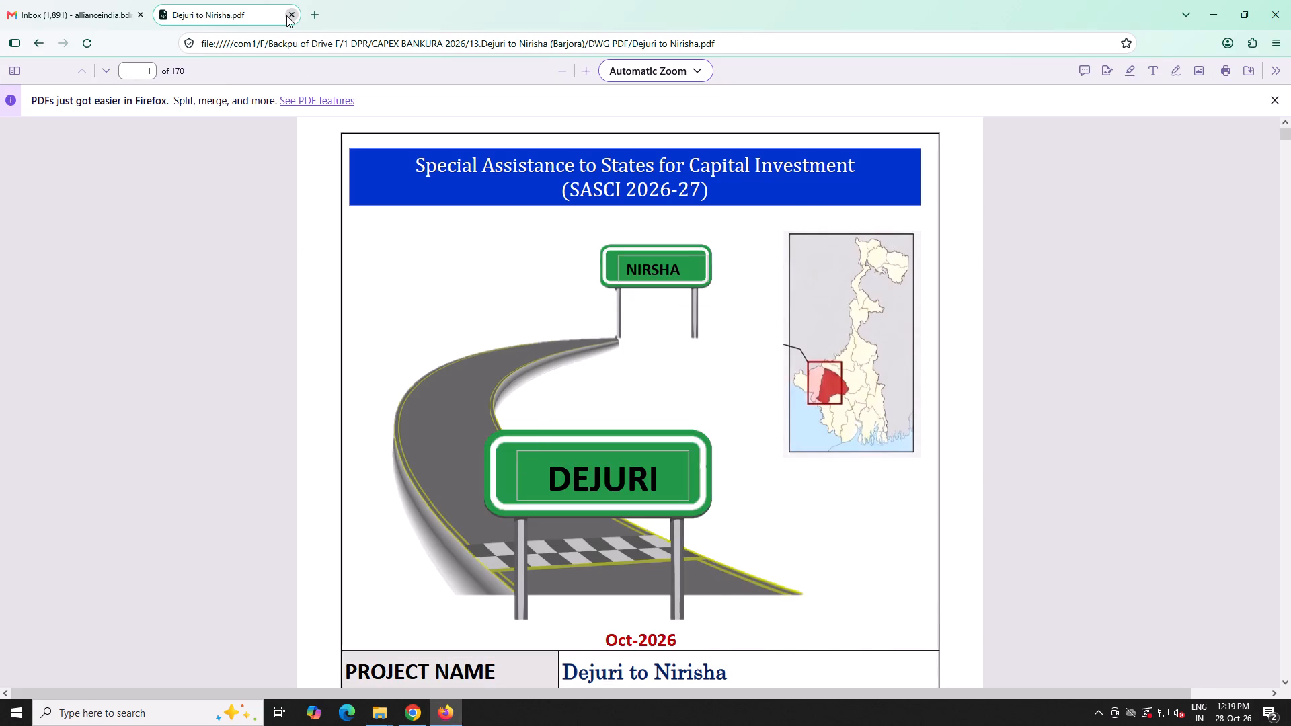
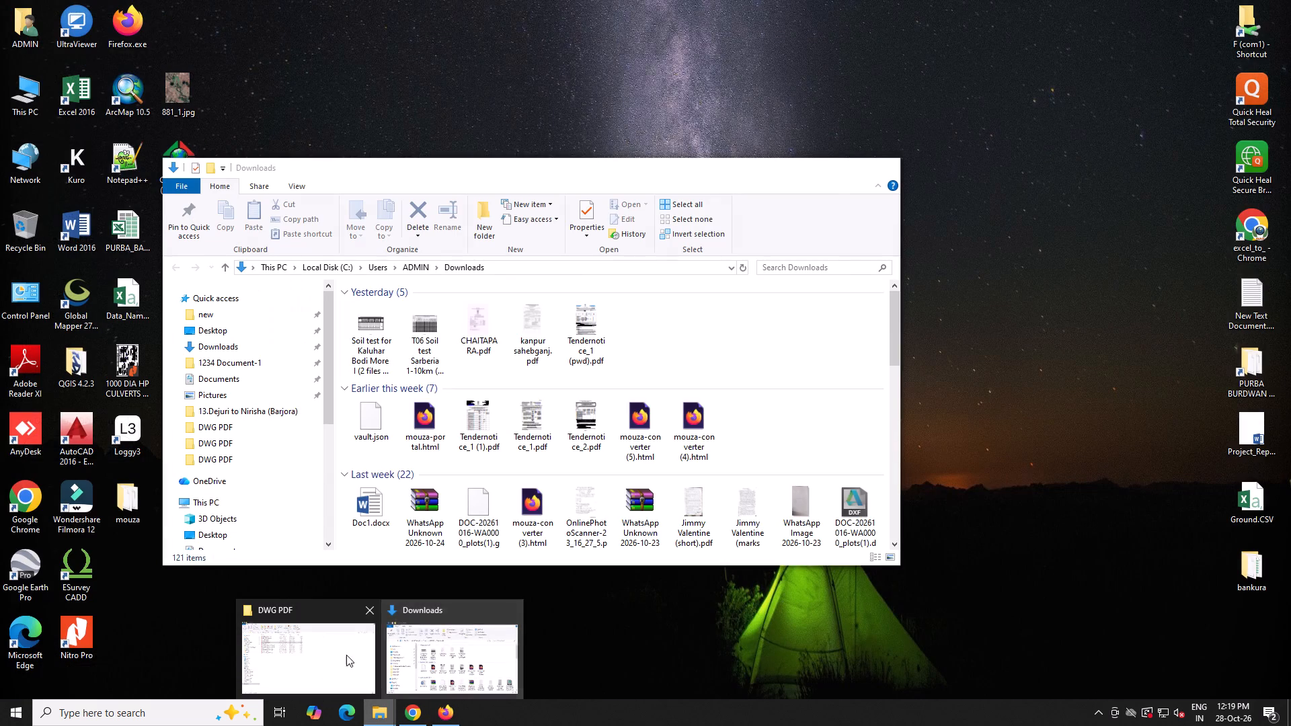
Upload Dejuri to Nirisha.pdf from the DWG PDF folder into the BANKURA CAPEX (1) folder on Google Drive in Firefox.
{"action": "left_click_drag", "start_coordinate": [346, 655], "coordinate": [335, 655]}
{"action": "left_click_drag", "start_coordinate": [237, 198], "coordinate": [463, 725]}
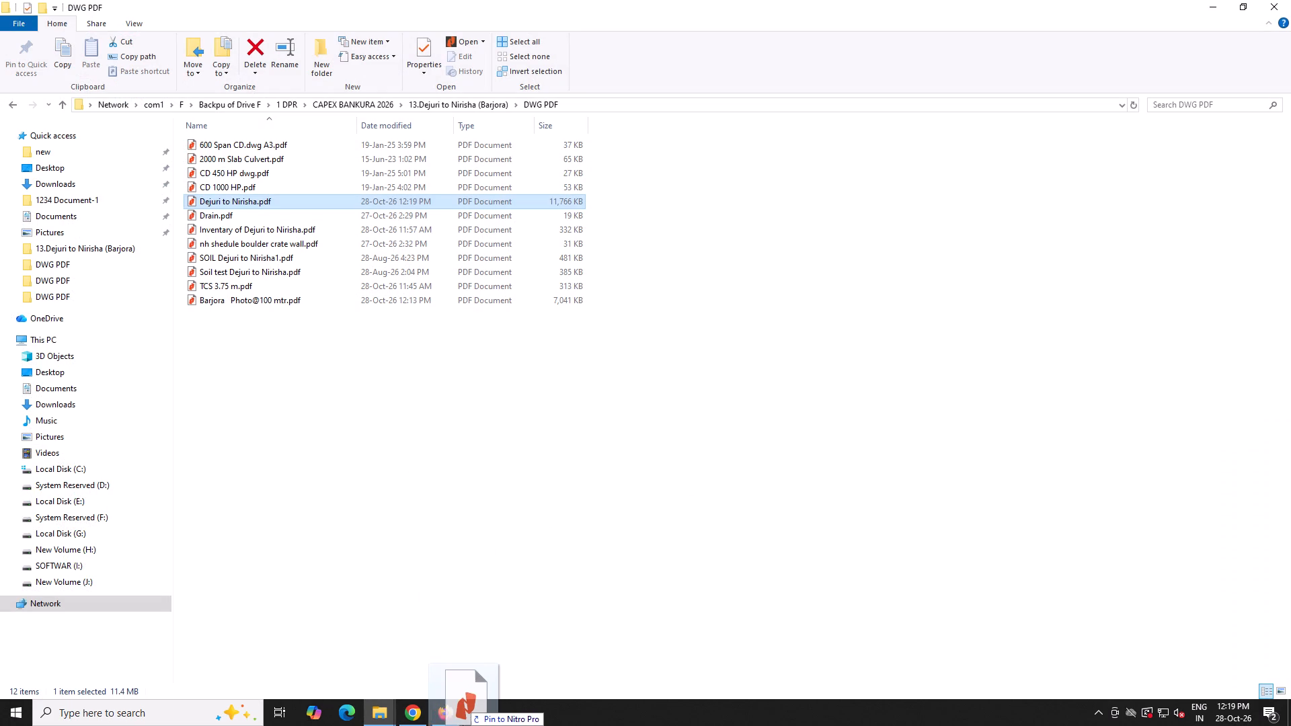
{"action": "left_click_drag", "start_coordinate": [463, 725], "coordinate": [464, 520]}
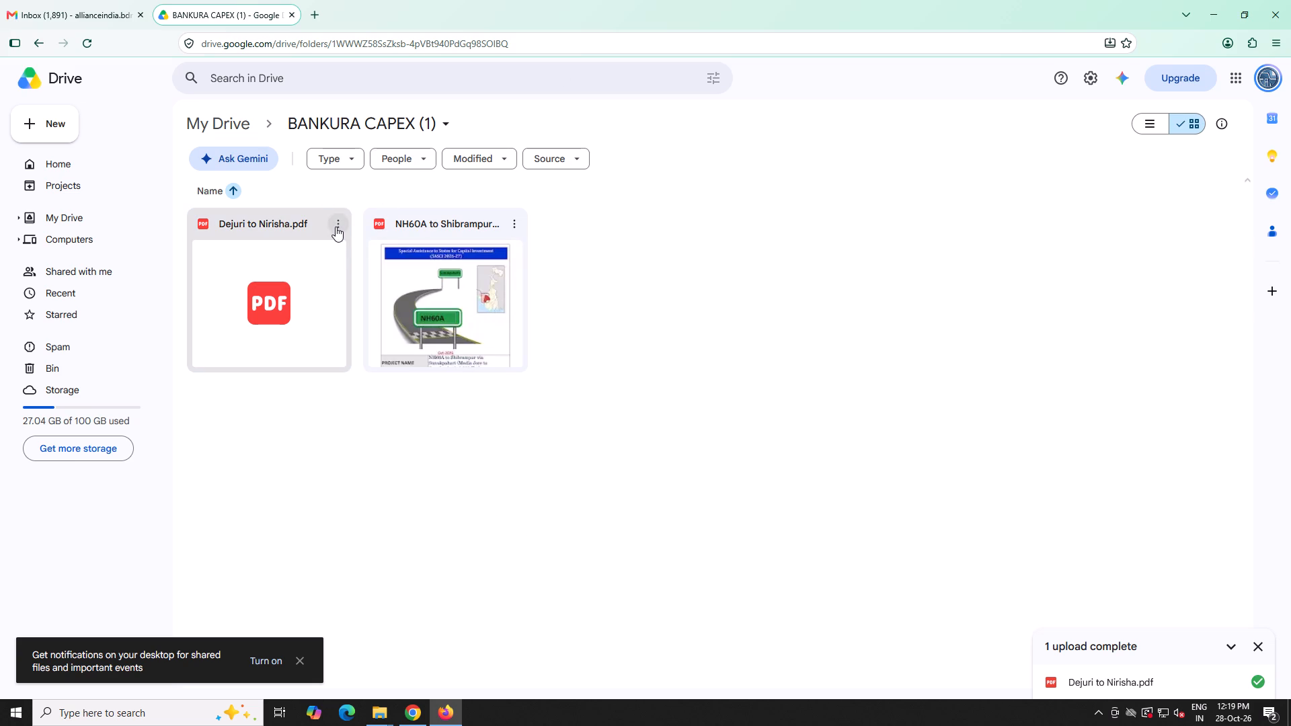
Share Dejuri to Nirisha.pdf with anyone with the link as Editor and copy its link.
{"action": "left_click", "coordinate": [336, 227]}
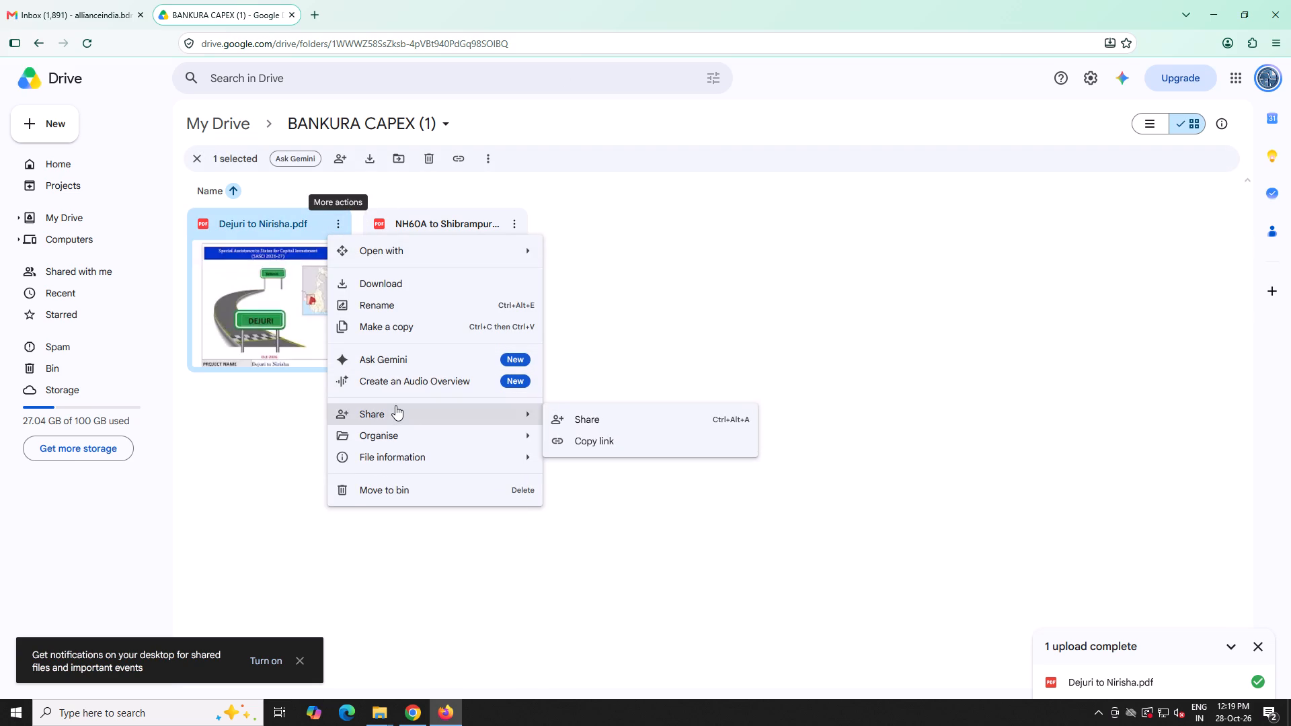
{"action": "left_click", "coordinate": [600, 424]}
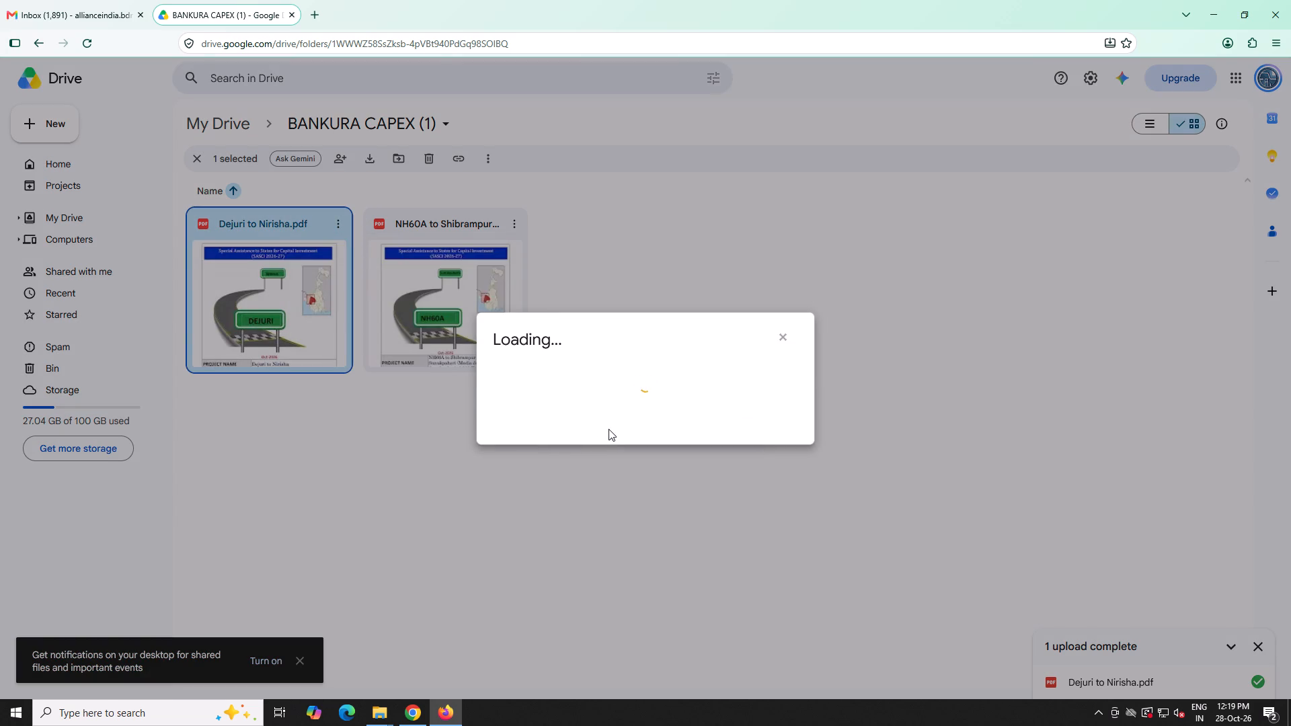
{"action": "left_click", "coordinate": [569, 433]}
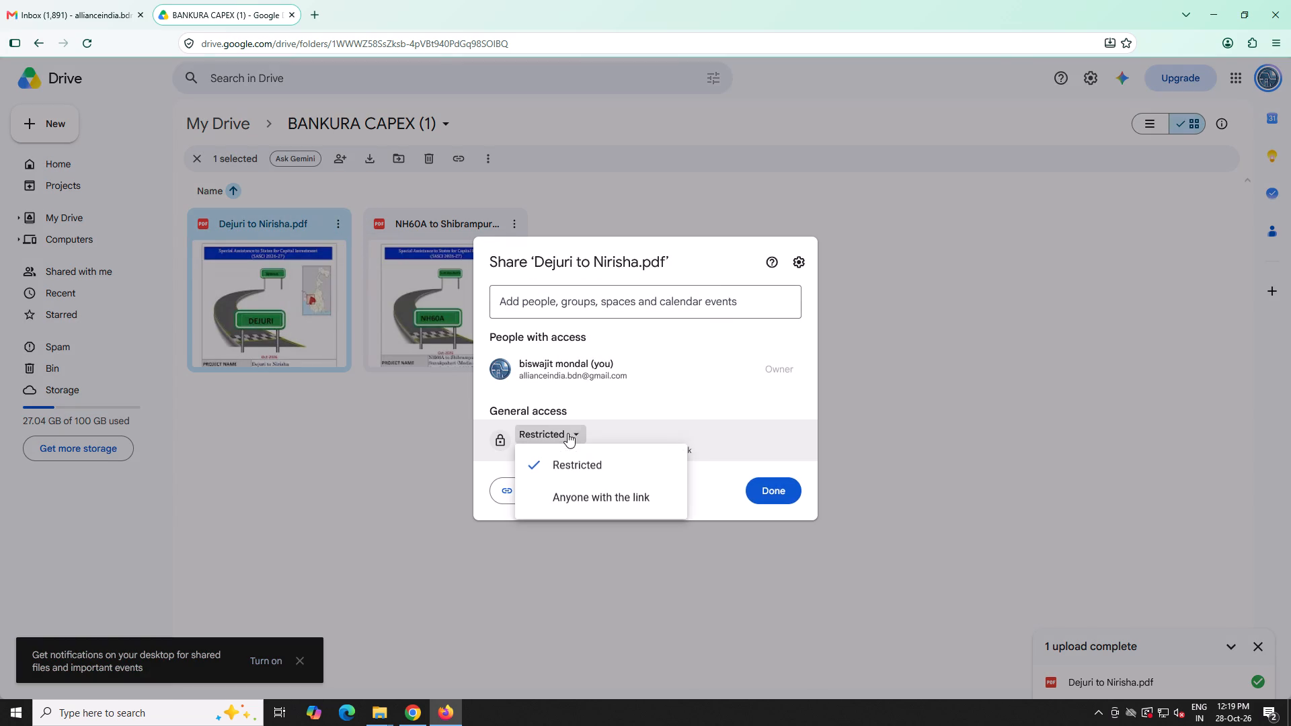
{"action": "left_click", "coordinate": [580, 491]}
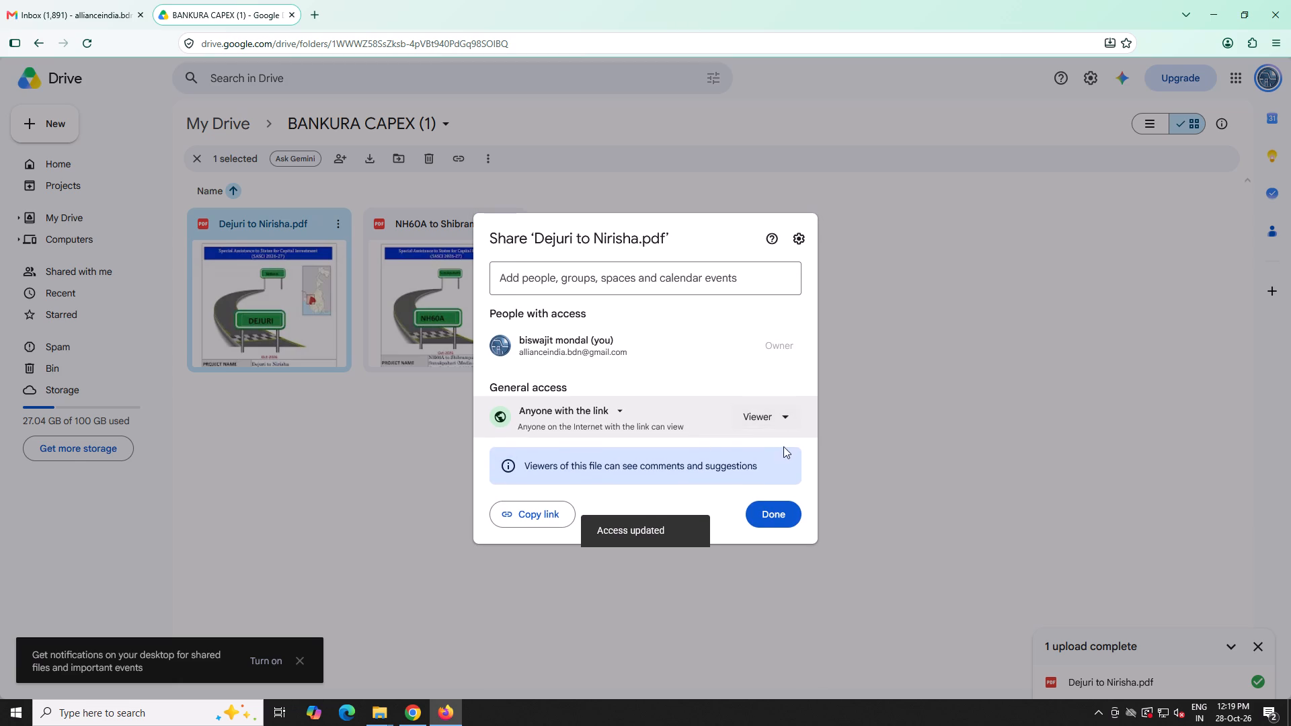
{"action": "left_click", "coordinate": [777, 421]}
{"action": "left_click", "coordinate": [732, 530]}
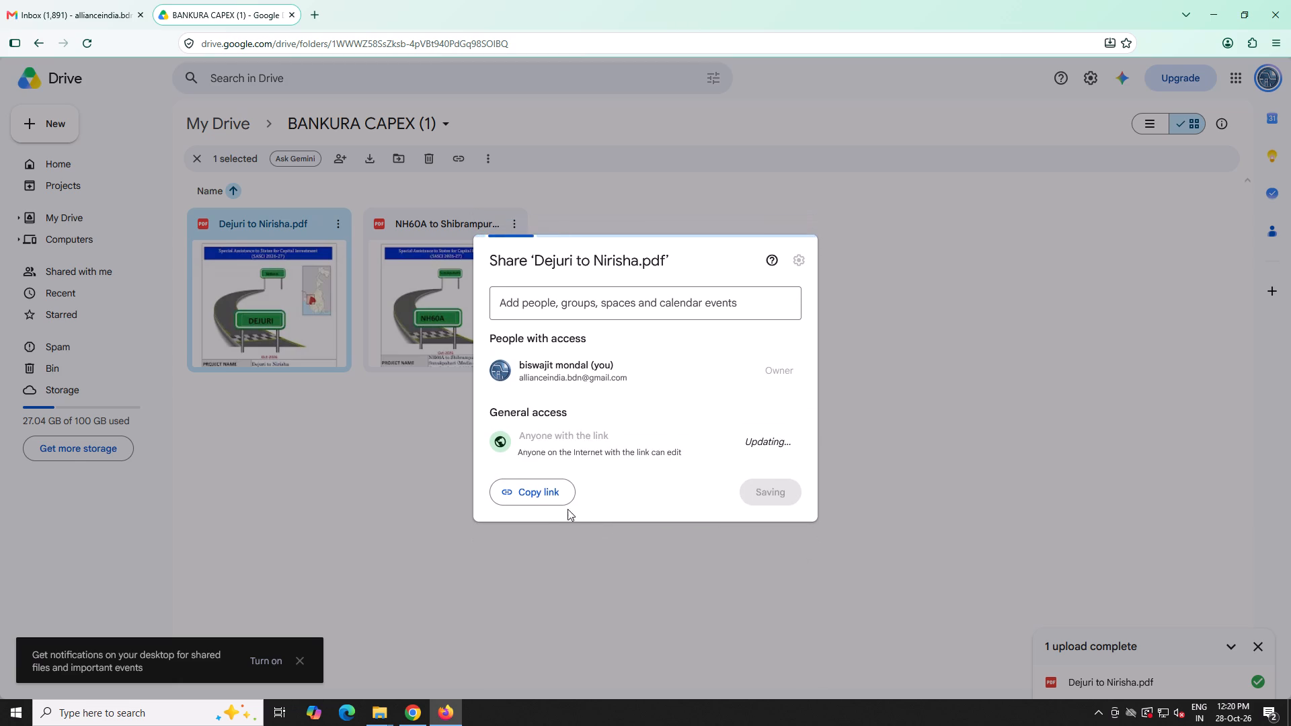
{"action": "left_click", "coordinate": [547, 496]}
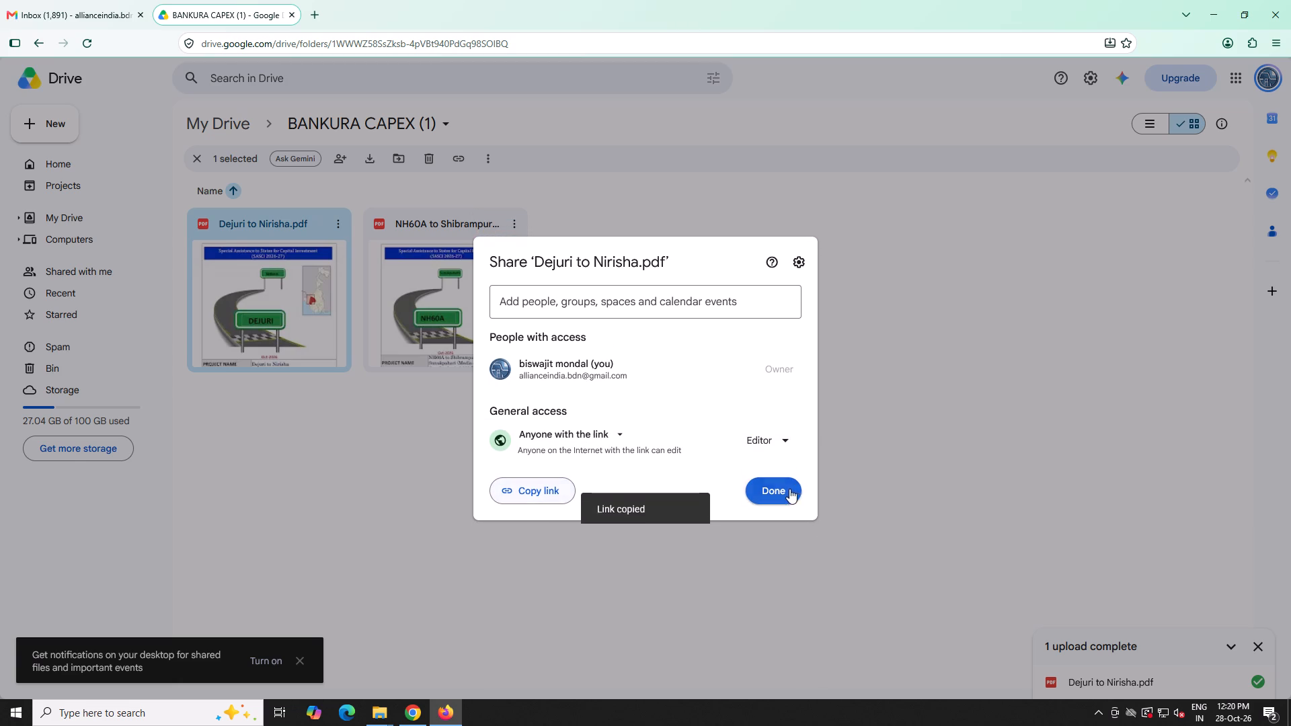
{"action": "left_click", "coordinate": [793, 488]}
Switch to the SASCI26-27 sheet in Chrome and paste the copied link into cell I6 for the T01-Dejuri To Nirisha road.
{"action": "left_click", "coordinate": [411, 715]}
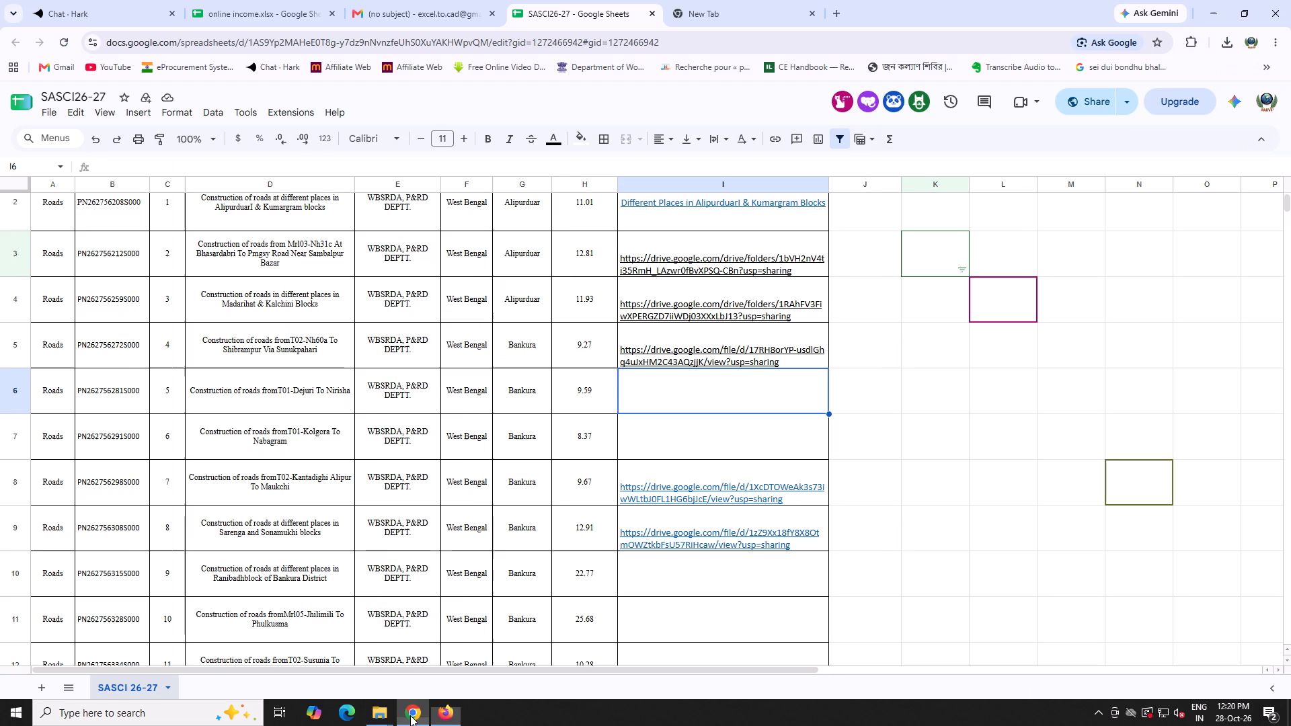
{"action": "right_click", "coordinate": [656, 396]}
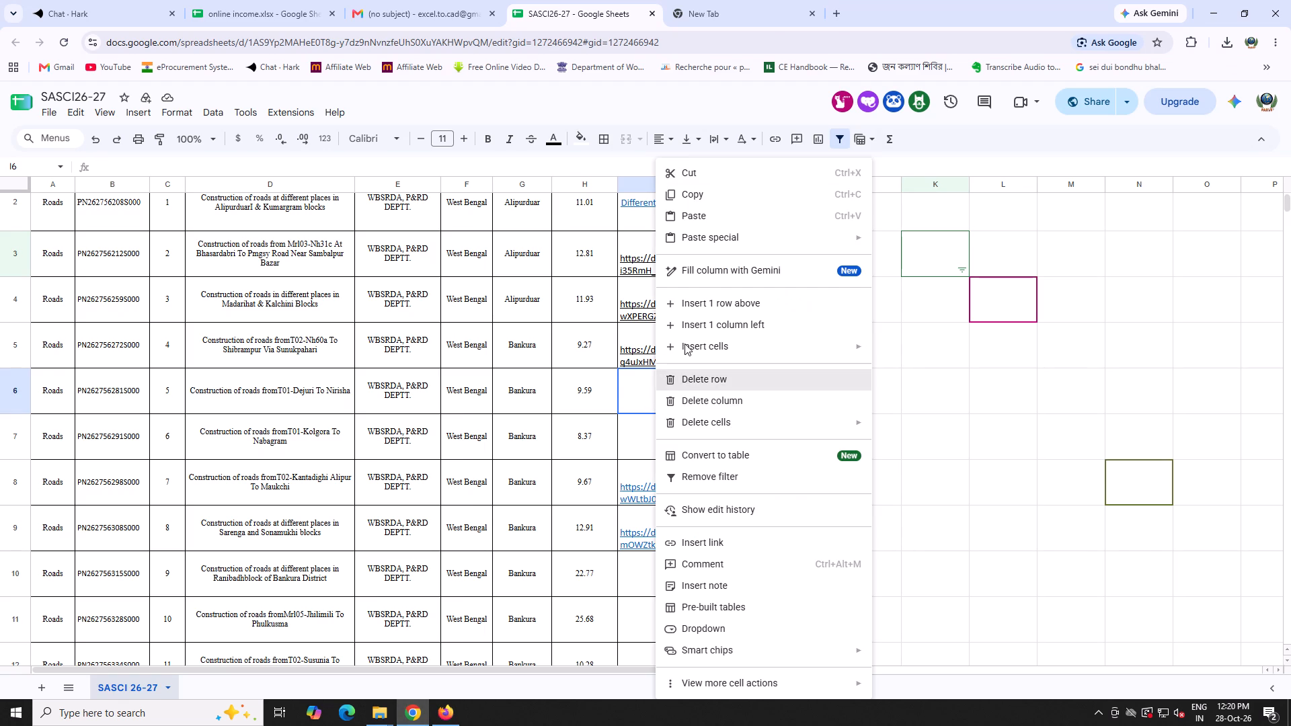
{"action": "left_click", "coordinate": [711, 218]}
{"action": "left_click", "coordinate": [959, 414]}
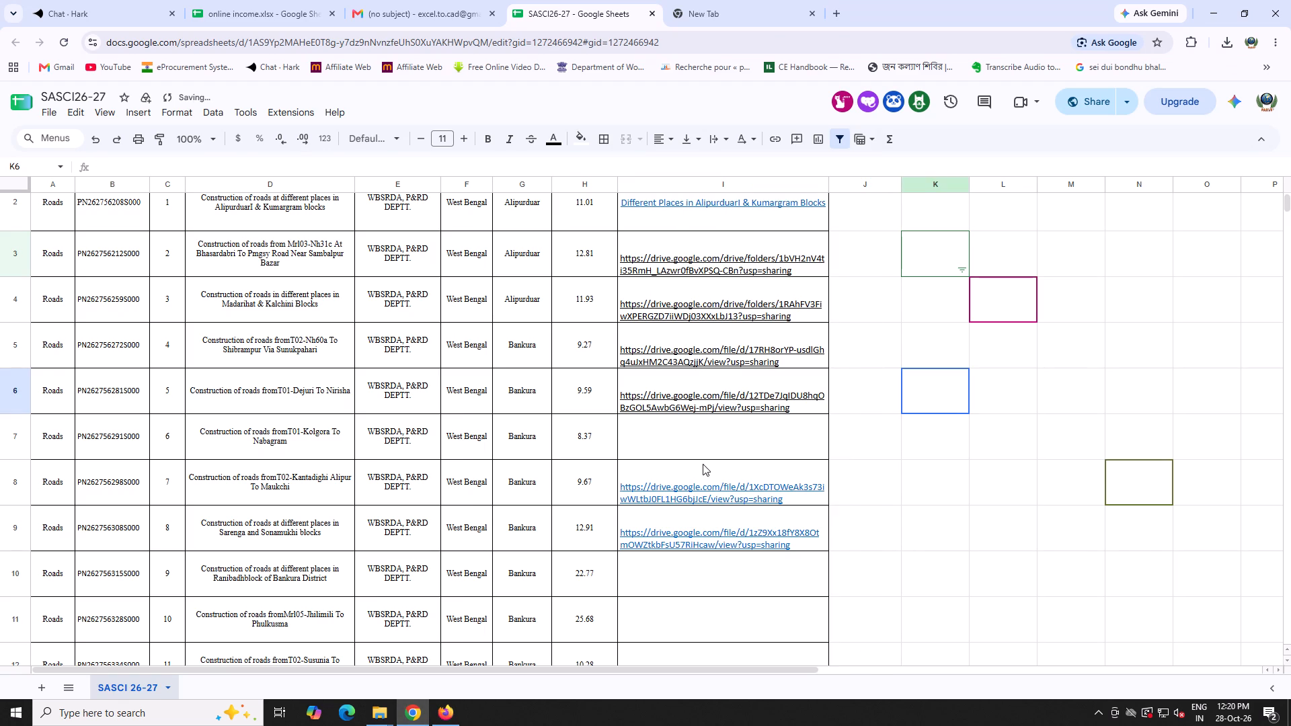
Check the pasted Dejuri to Nirisha link's preview and the neighbouring DPR link cells in the sheet.
{"action": "left_click", "coordinate": [703, 445]}
{"action": "scroll", "coordinate": [703, 444], "scroll_direction": "up", "scroll_amount": 7}
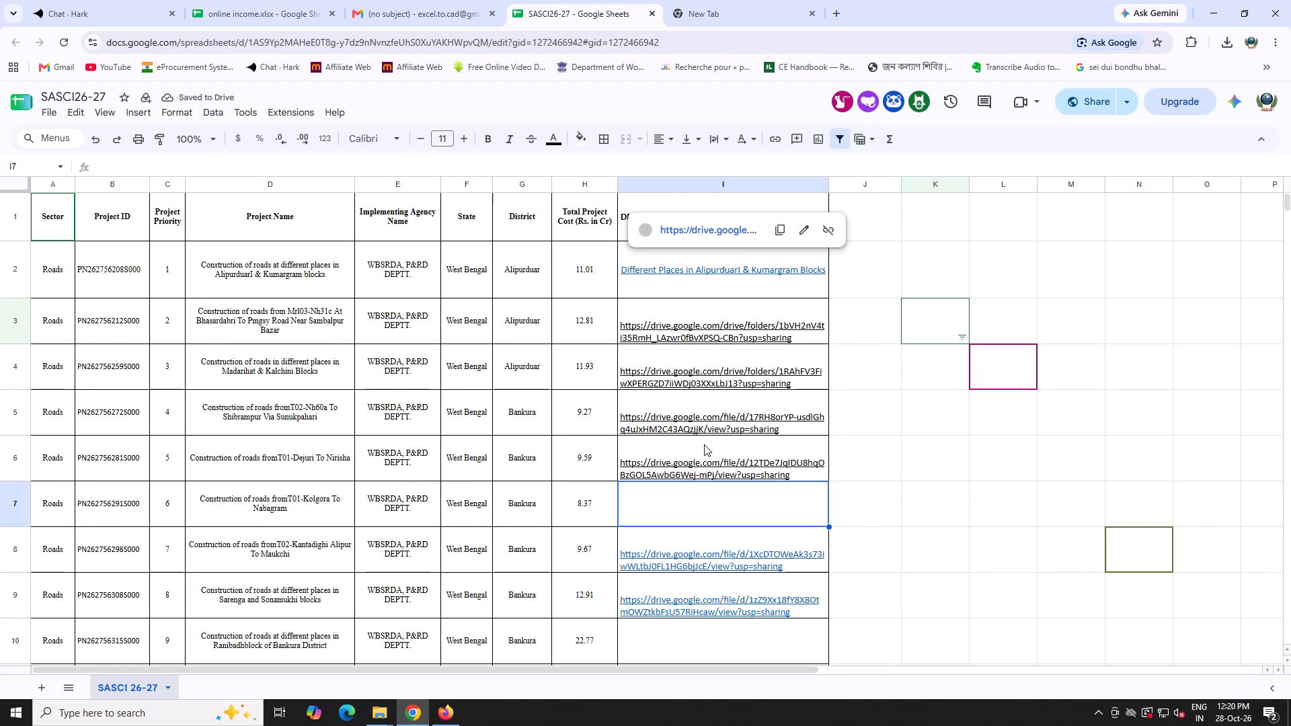
{"action": "scroll", "coordinate": [704, 444], "scroll_direction": "down", "scroll_amount": 1}
{"action": "left_click", "coordinate": [920, 447]}
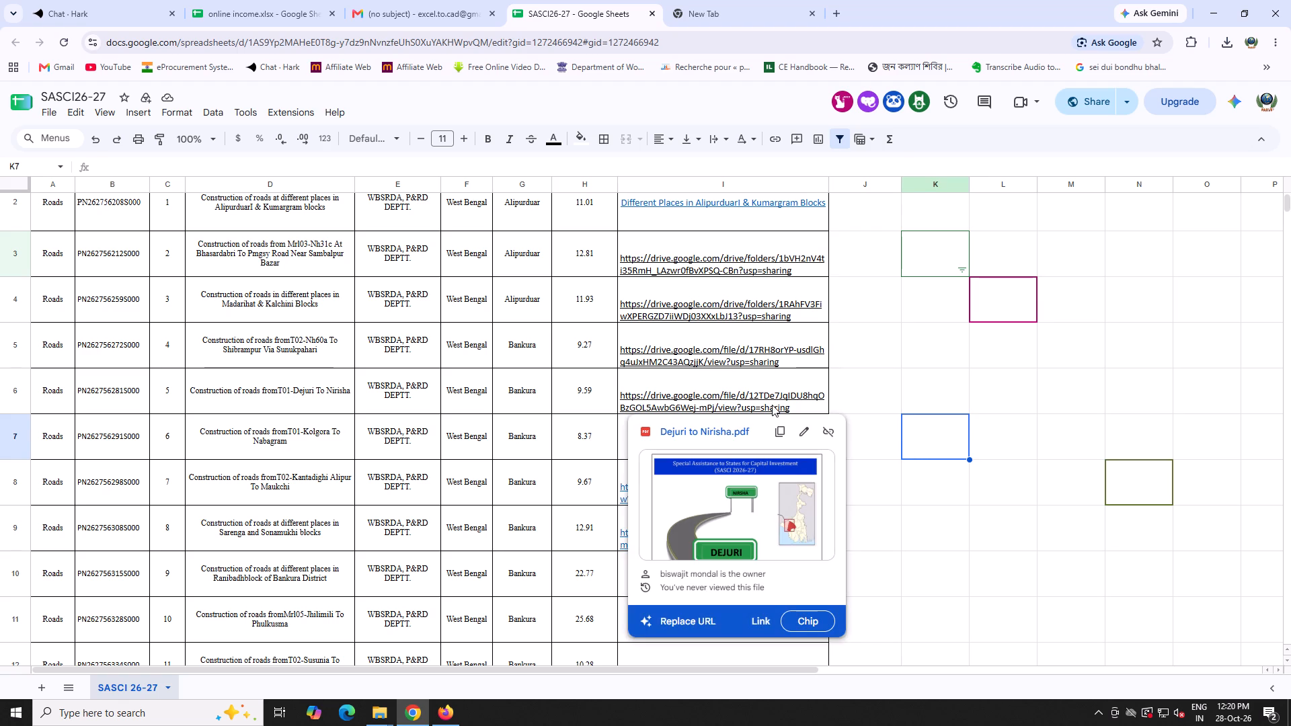
{"action": "left_click_drag", "start_coordinate": [719, 433], "coordinate": [730, 399]}
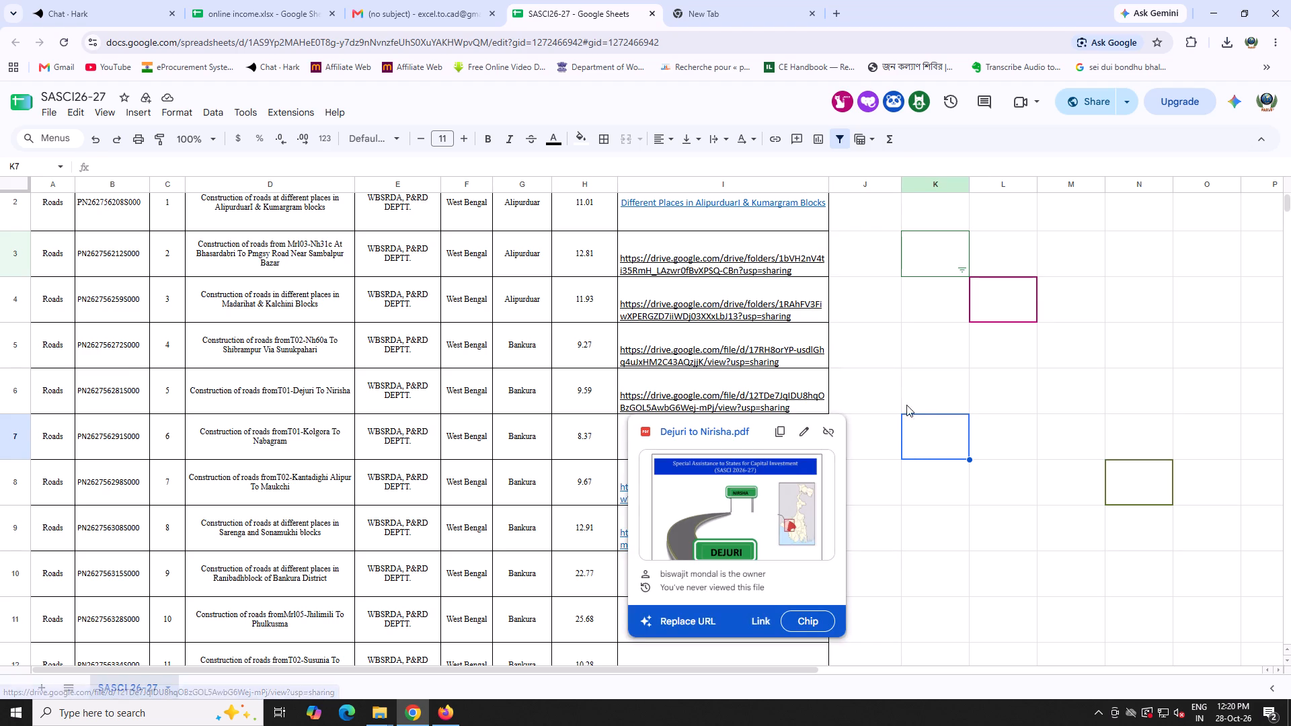
{"action": "left_click", "coordinate": [929, 395]}
{"action": "scroll", "coordinate": [774, 425], "scroll_direction": "down", "scroll_amount": 4}
{"action": "scroll", "coordinate": [767, 434], "scroll_direction": "up", "scroll_amount": 4}
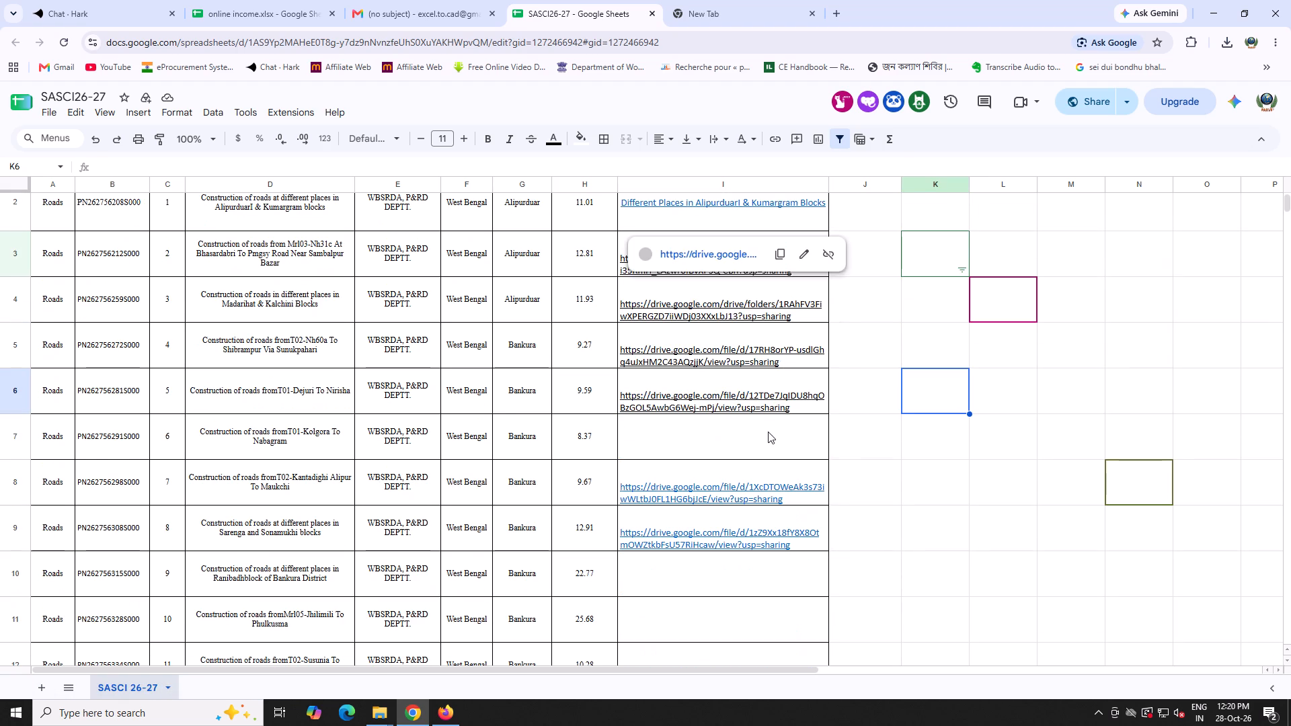
Open the linked Kantadighi Alipur to Maukchi PDF from row 8, examine its first and last pages, and close it.
{"action": "left_click", "coordinate": [937, 498]}
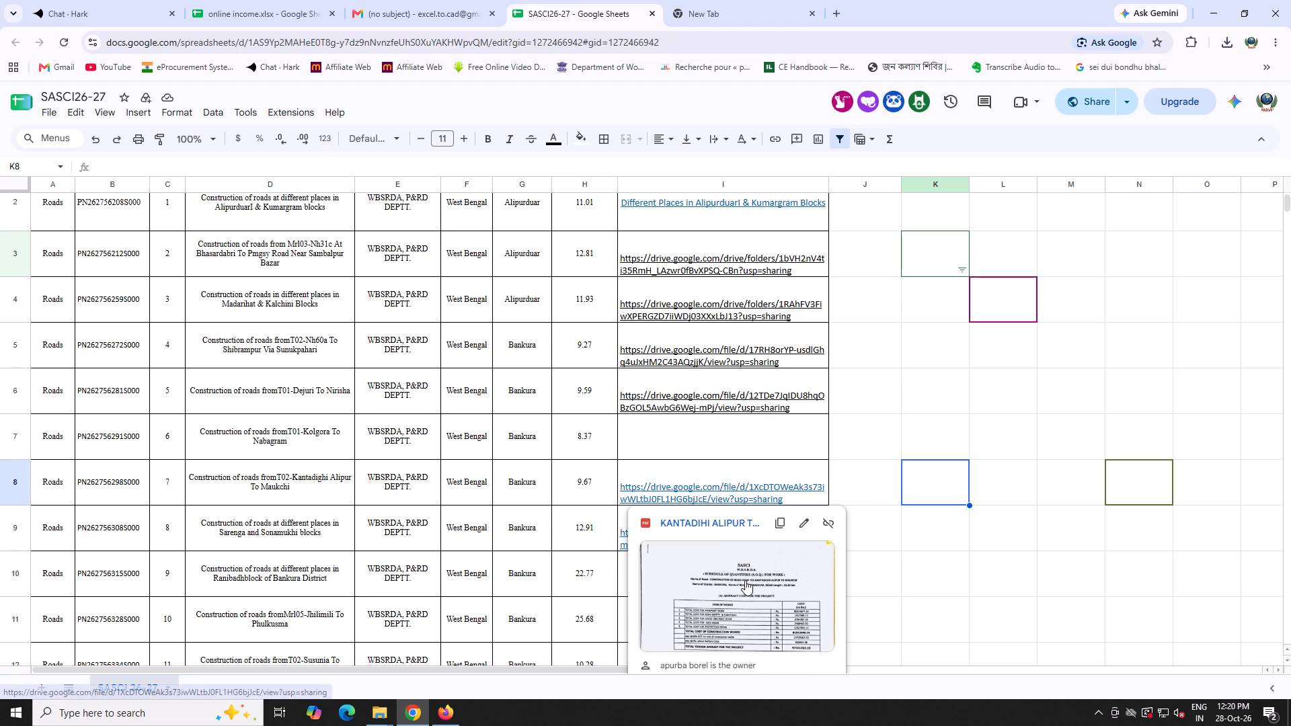
{"action": "left_click", "coordinate": [745, 580]}
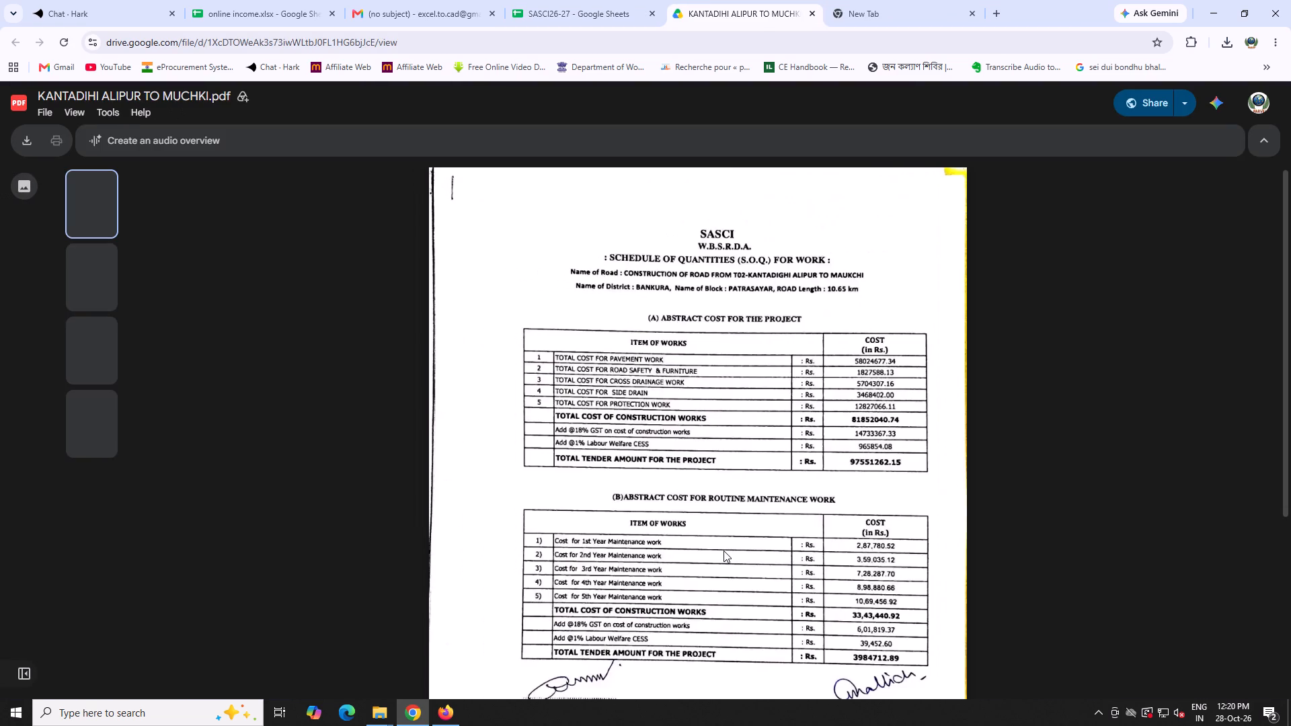
{"action": "scroll", "coordinate": [723, 551], "scroll_direction": "down", "scroll_amount": 17}
{"action": "scroll", "coordinate": [724, 551], "scroll_direction": "down", "scroll_amount": 5}
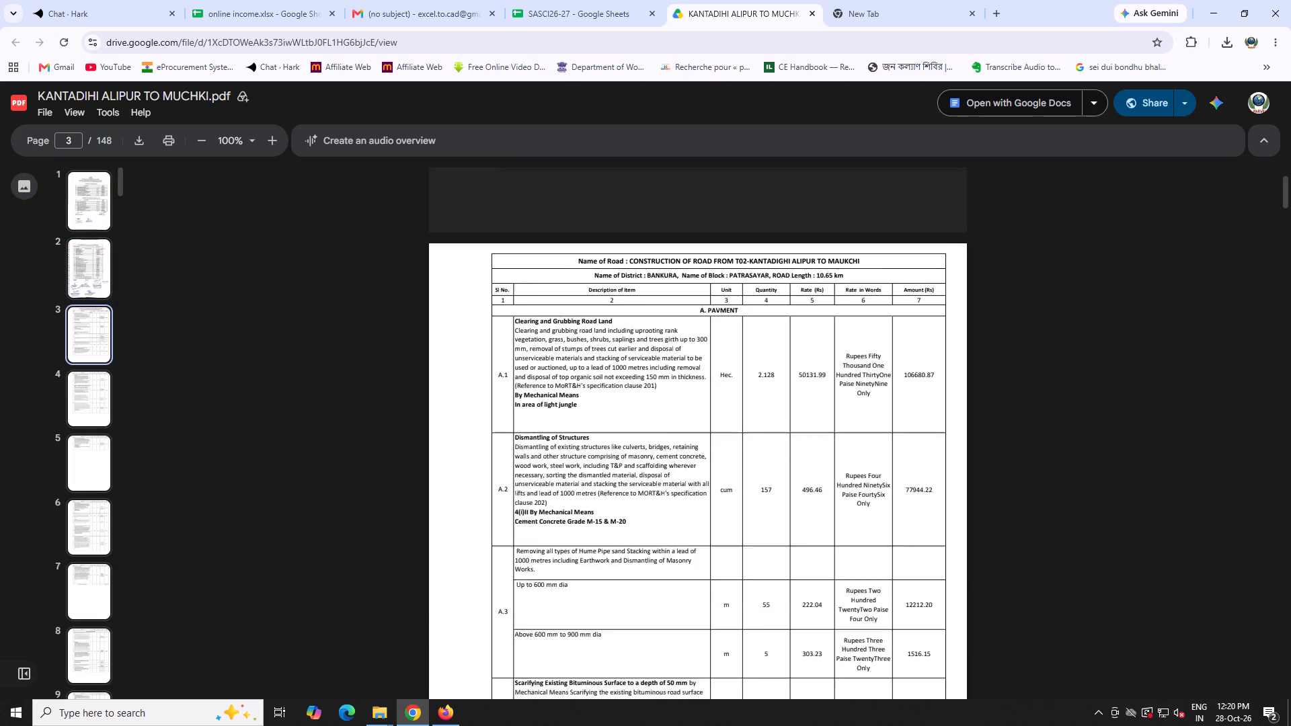
{"action": "scroll", "coordinate": [724, 551], "scroll_direction": "down", "scroll_amount": 16}
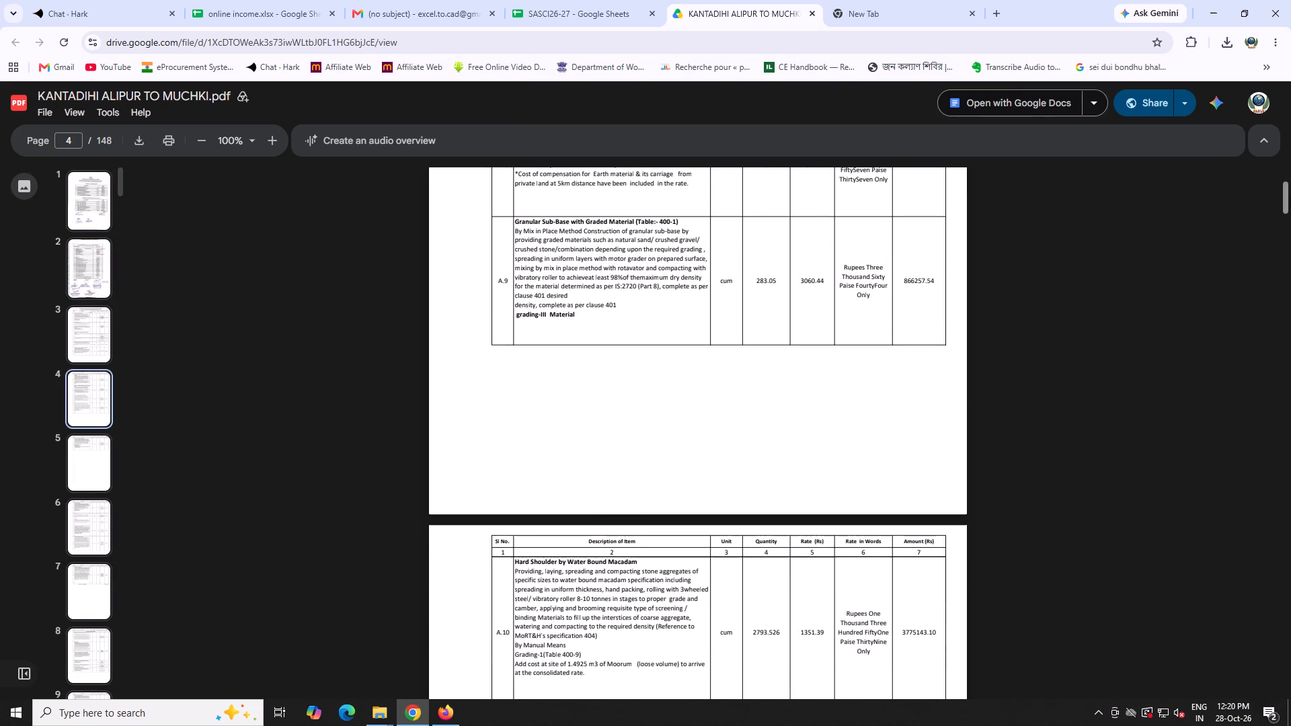
{"action": "left_click_drag", "start_coordinate": [1286, 200], "coordinate": [1290, 611]}
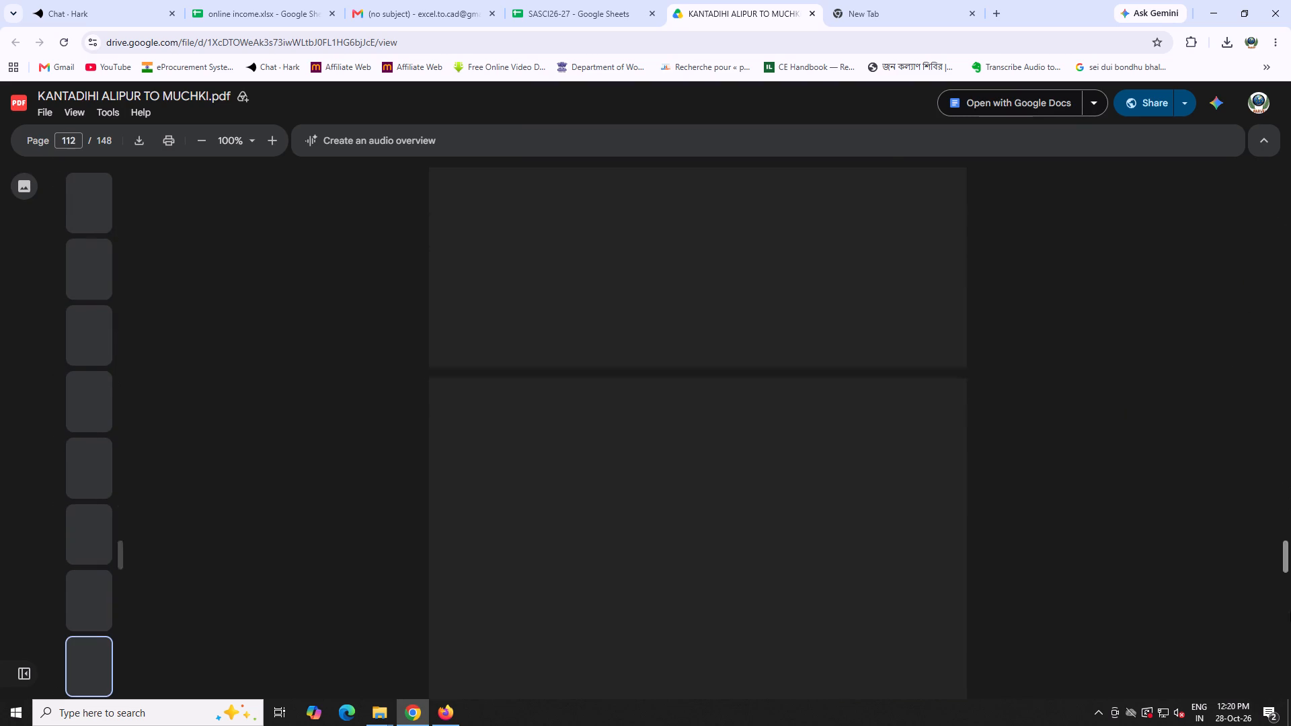
{"action": "left_click_drag", "start_coordinate": [1290, 611], "coordinate": [1290, 694]}
{"action": "scroll", "coordinate": [781, 551], "scroll_direction": "up", "scroll_amount": 5}
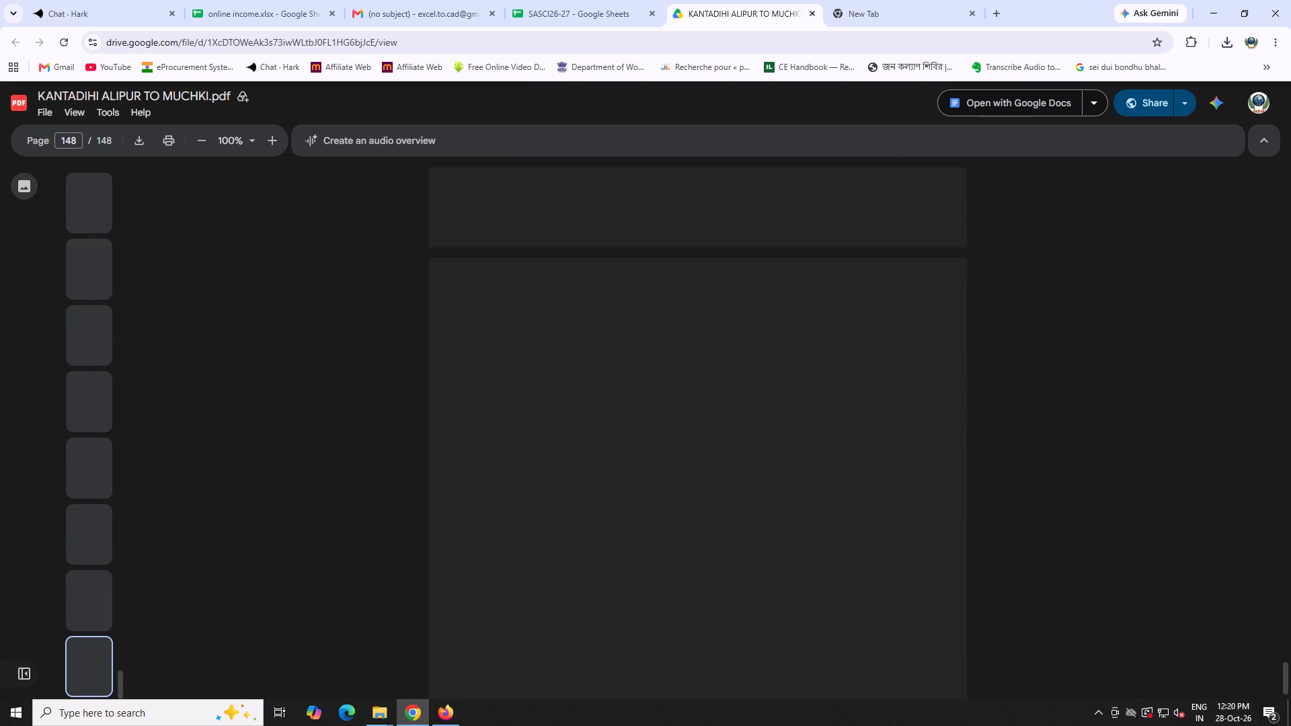
{"action": "scroll", "coordinate": [781, 551], "scroll_direction": "up", "scroll_amount": 6}
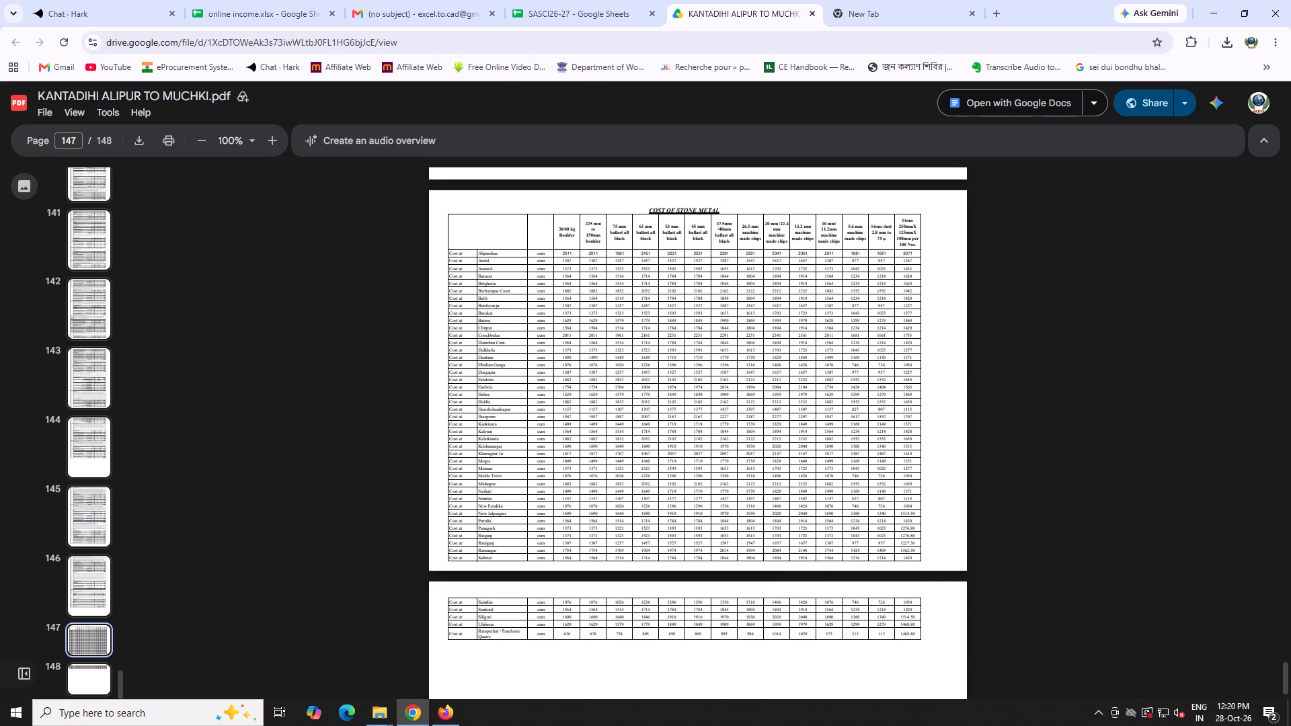
{"action": "scroll", "coordinate": [788, 317], "scroll_direction": "up", "scroll_amount": 2}
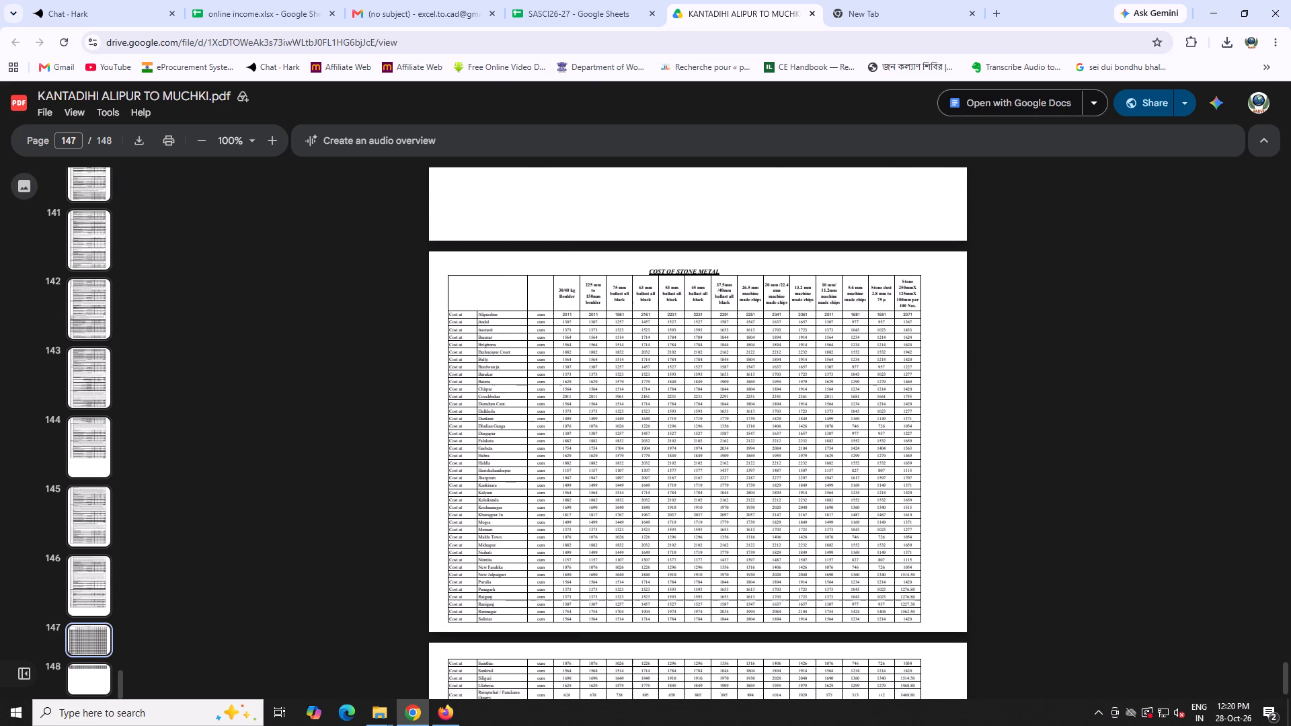
{"action": "scroll", "coordinate": [789, 319], "scroll_direction": "up", "scroll_amount": 9}
{"action": "left_click", "coordinate": [815, 12]}
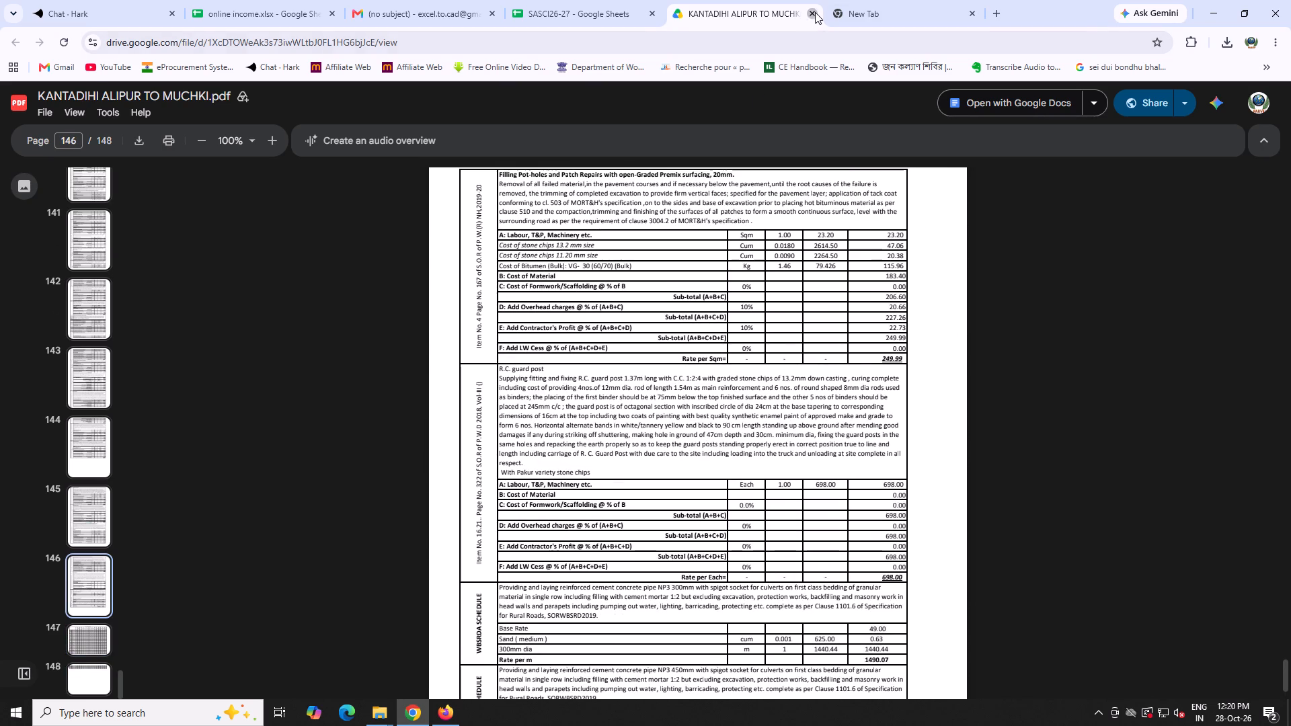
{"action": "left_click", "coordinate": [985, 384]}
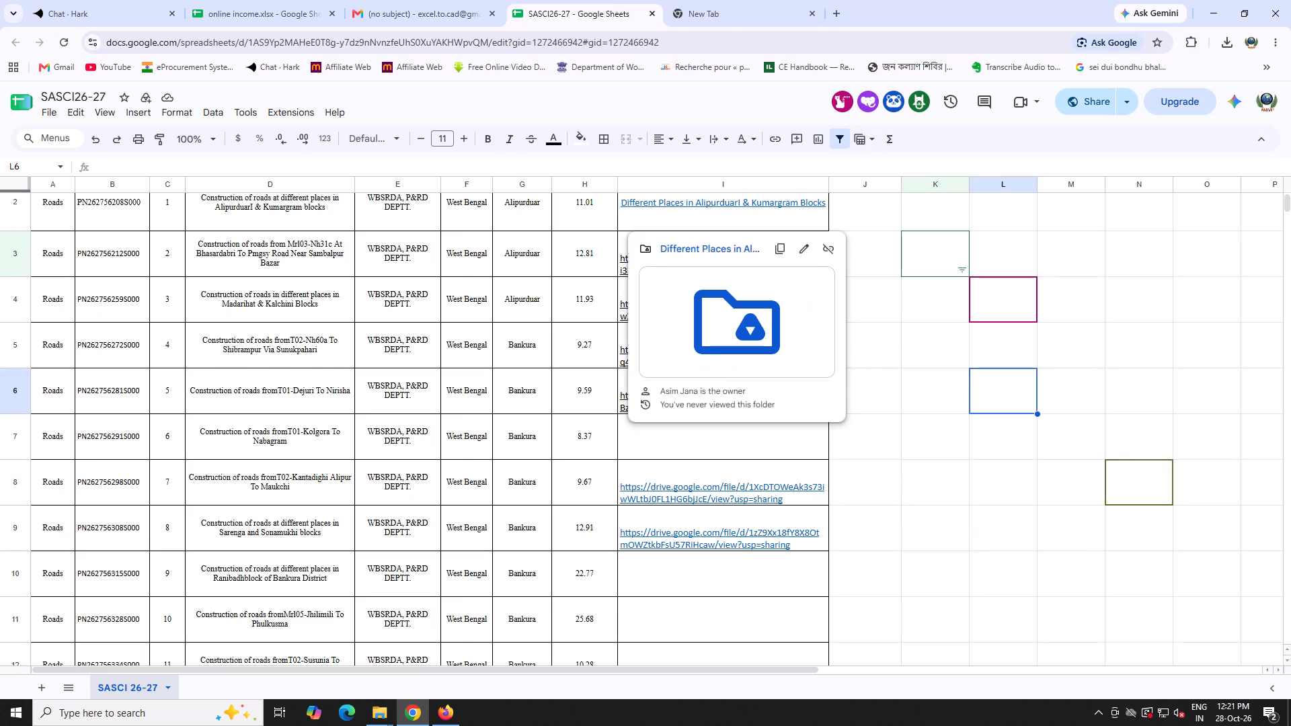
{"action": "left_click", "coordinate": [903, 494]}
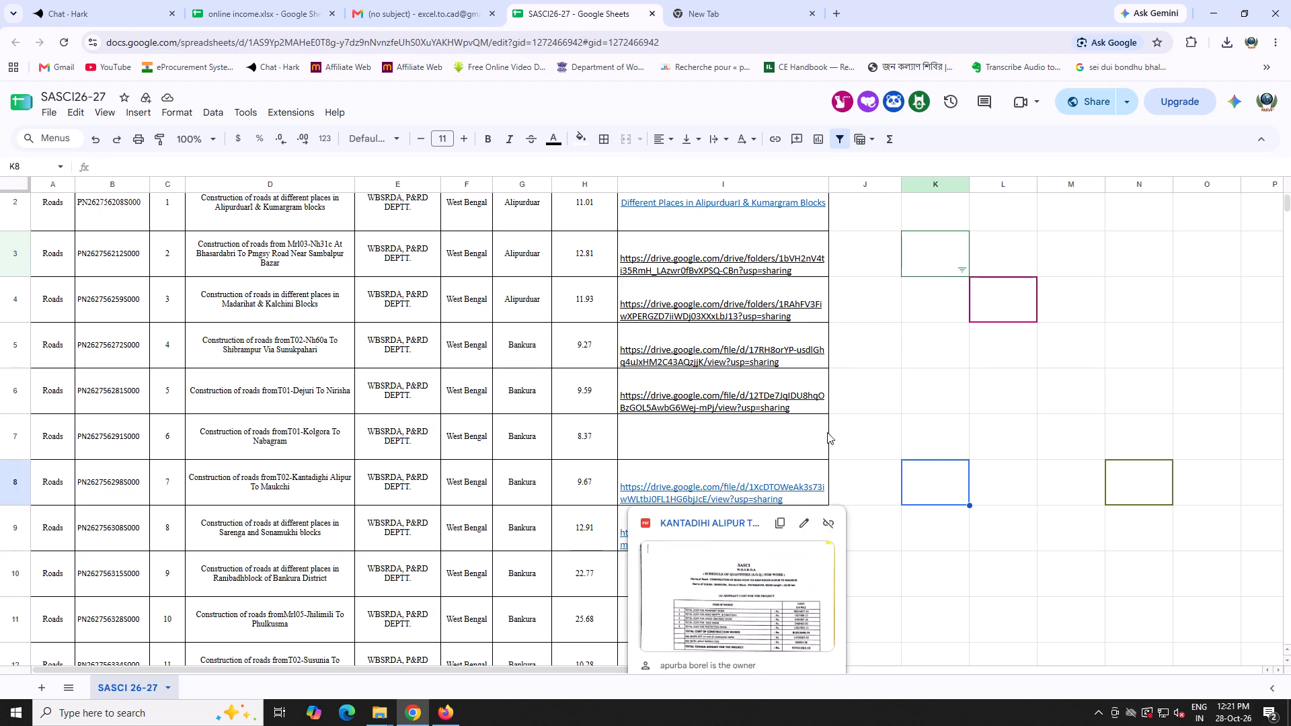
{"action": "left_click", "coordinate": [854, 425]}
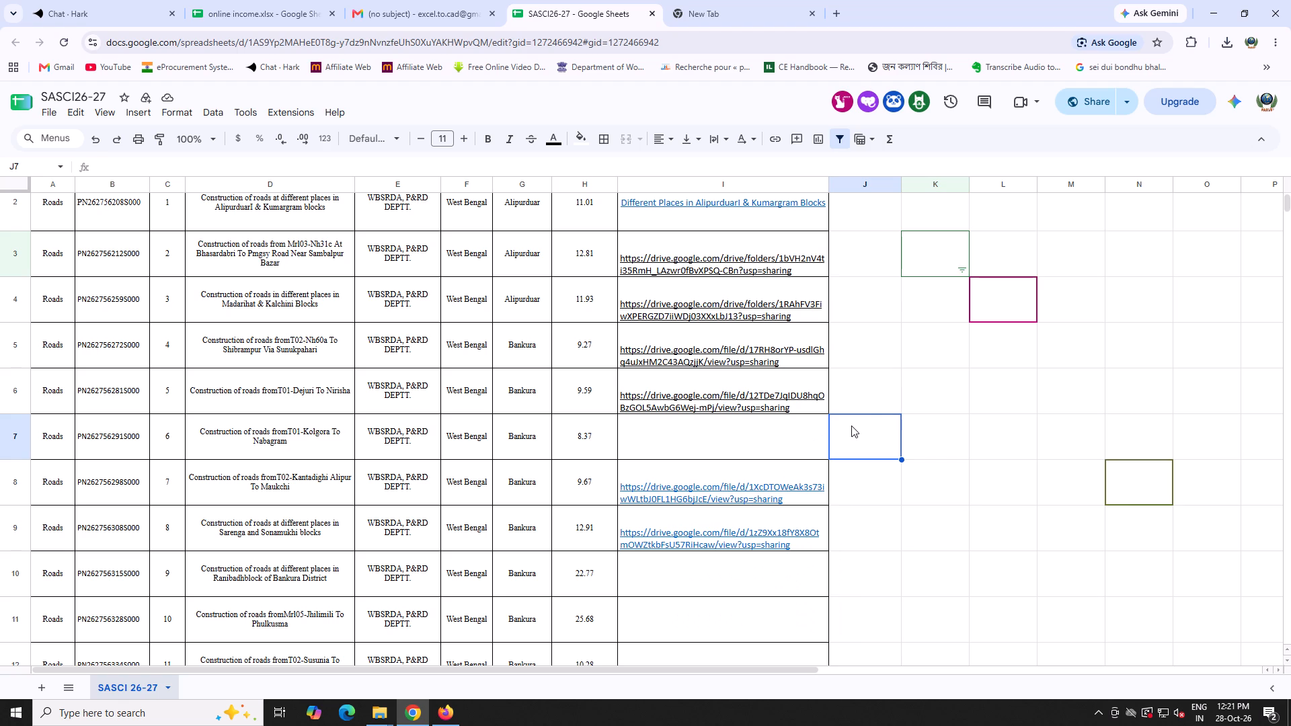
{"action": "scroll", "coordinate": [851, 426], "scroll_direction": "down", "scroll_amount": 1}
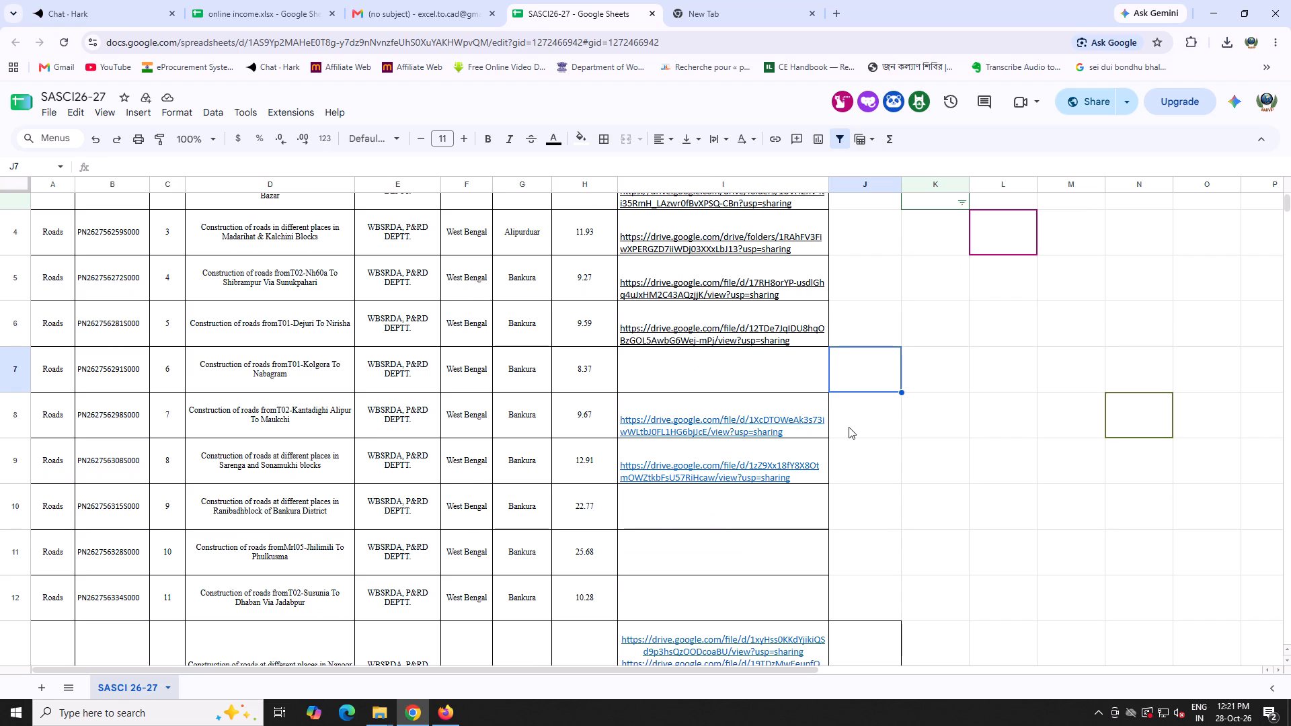
Show the desktop and launch Kuro.
{"action": "left_click", "coordinate": [1290, 725]}
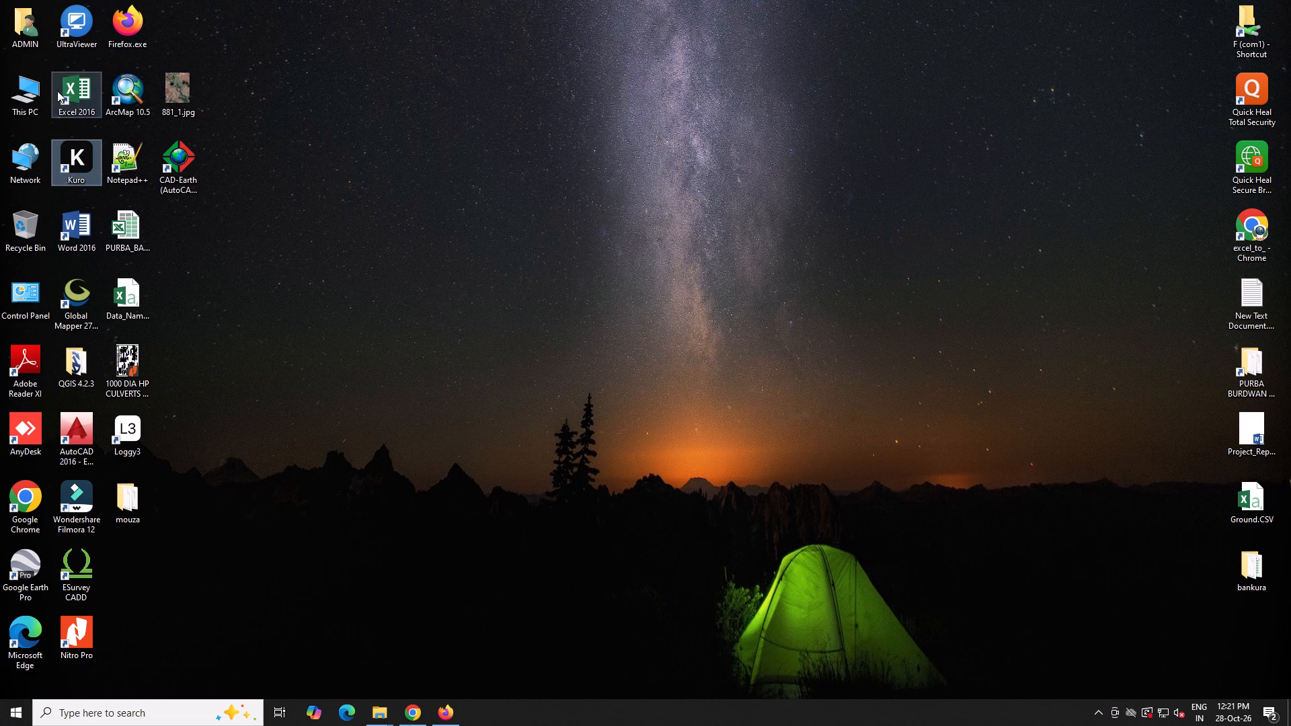
{"action": "double_click", "coordinate": [77, 168]}
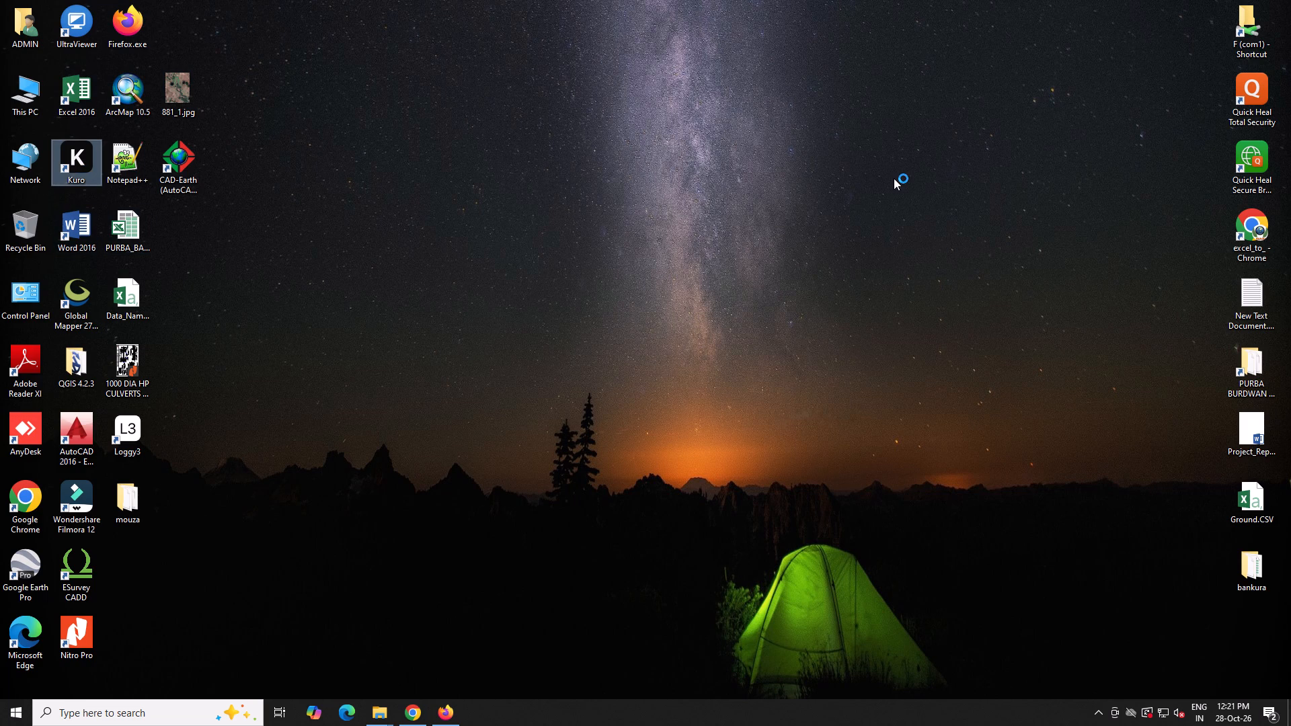